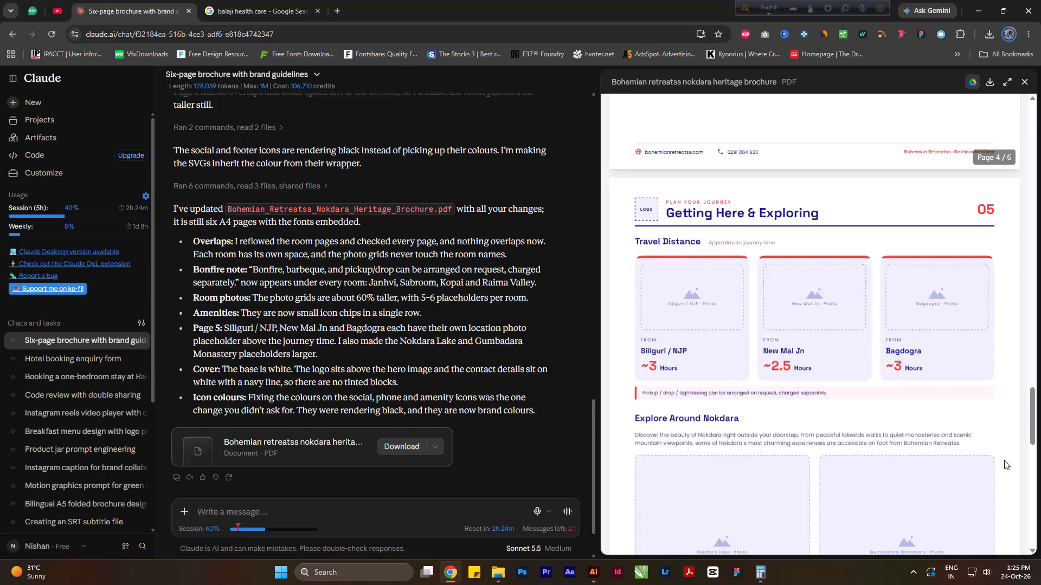
Download the updated Bohemian_Retreatss_Nokdara_Heritage_Brochure.pdf to the Downloads folder.
scroll(993, 440, "up", 20)
scroll(993, 440, "up", 1)
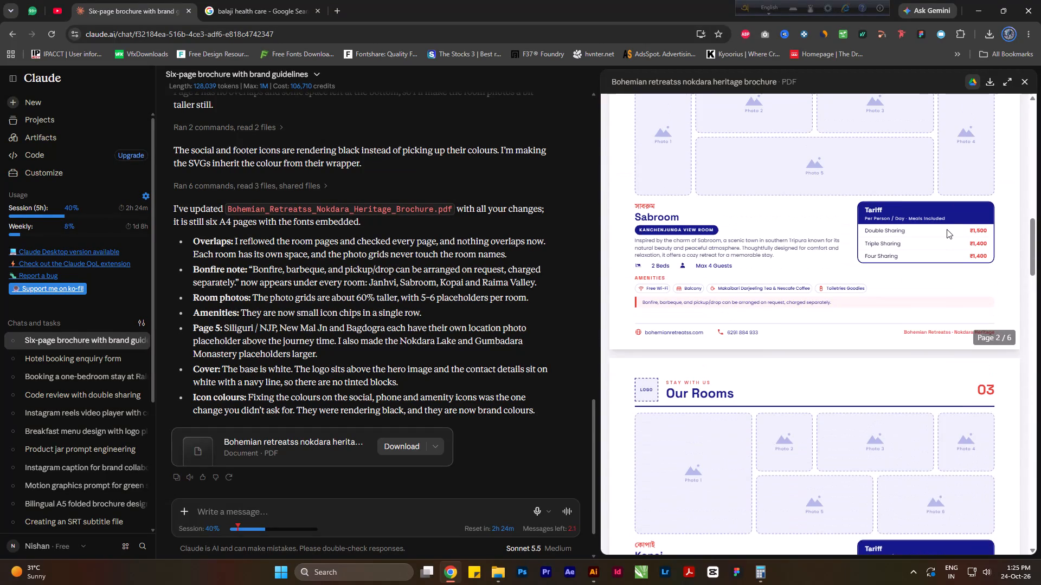
scroll(947, 229, "up", 12)
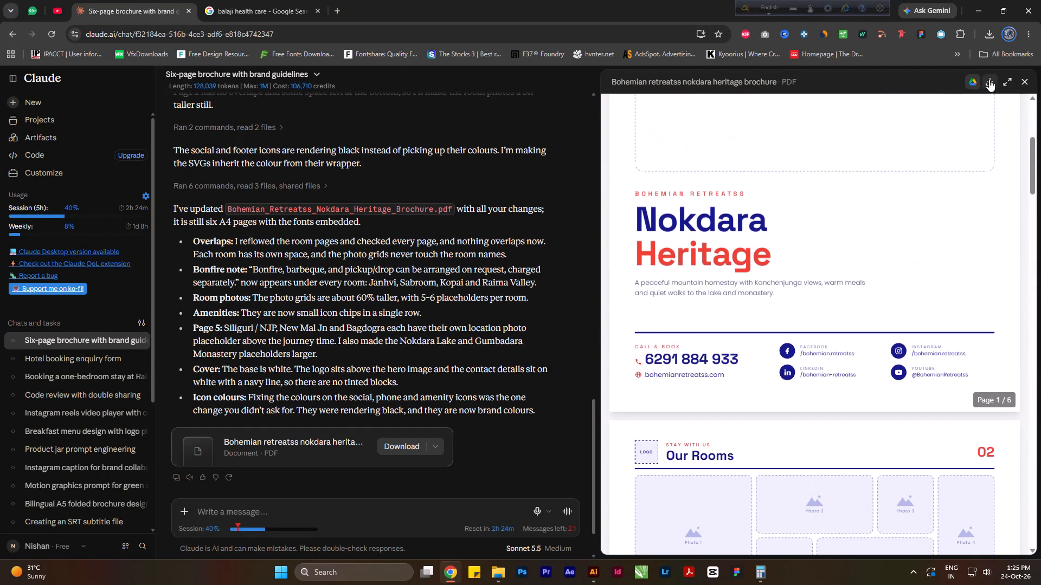
left_click(989, 80)
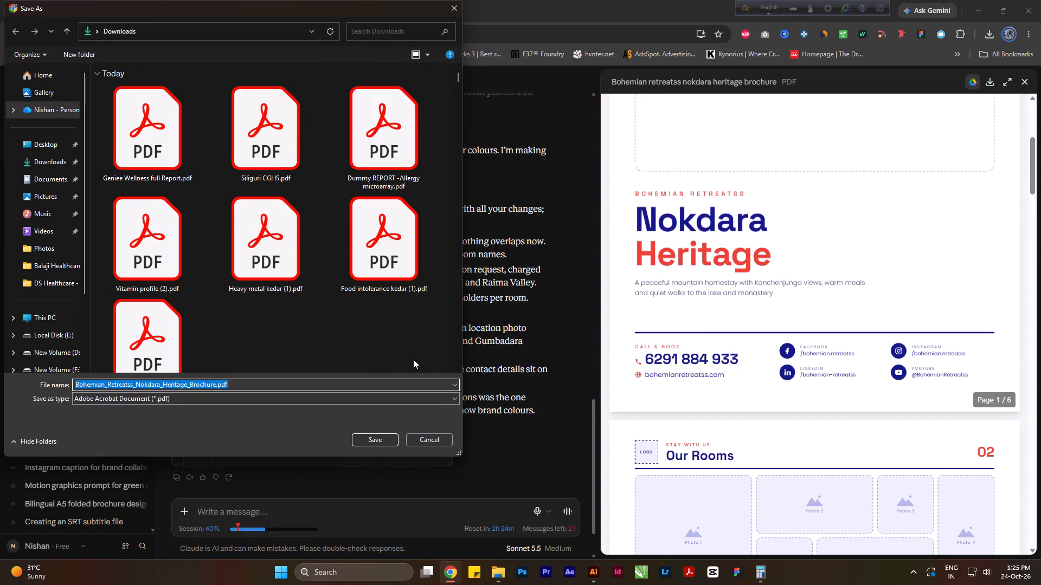
left_click(371, 439)
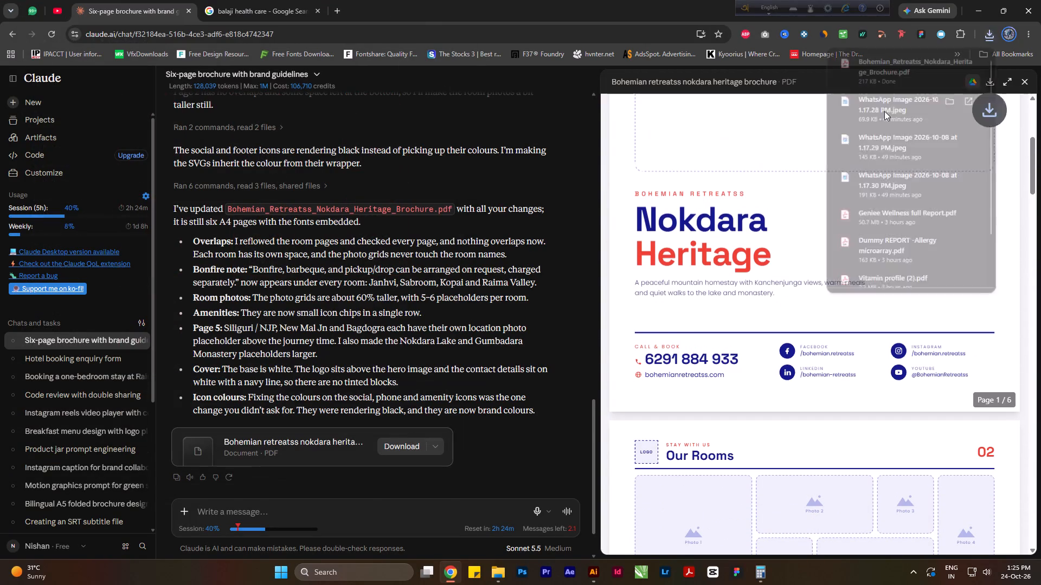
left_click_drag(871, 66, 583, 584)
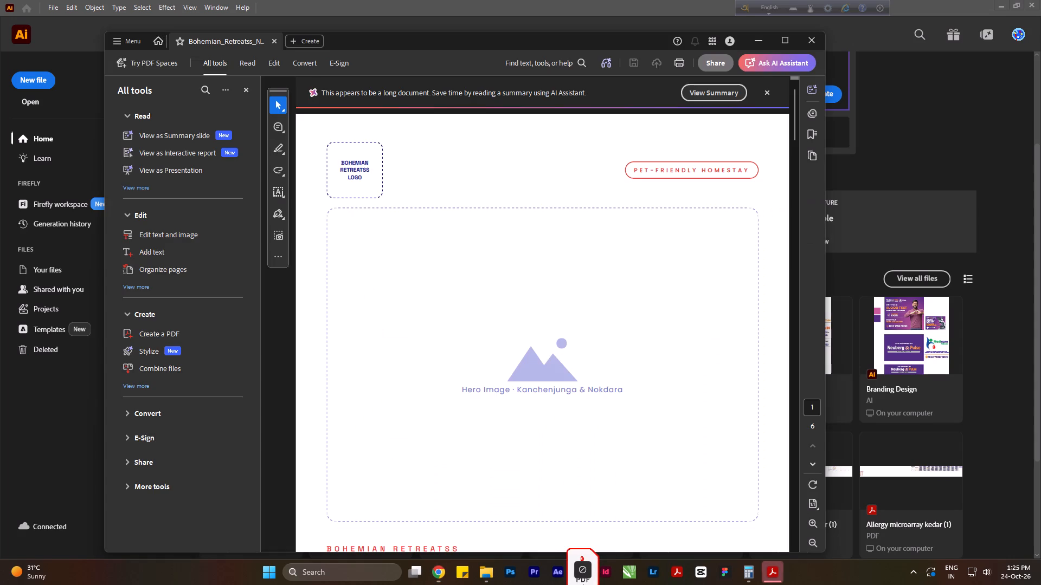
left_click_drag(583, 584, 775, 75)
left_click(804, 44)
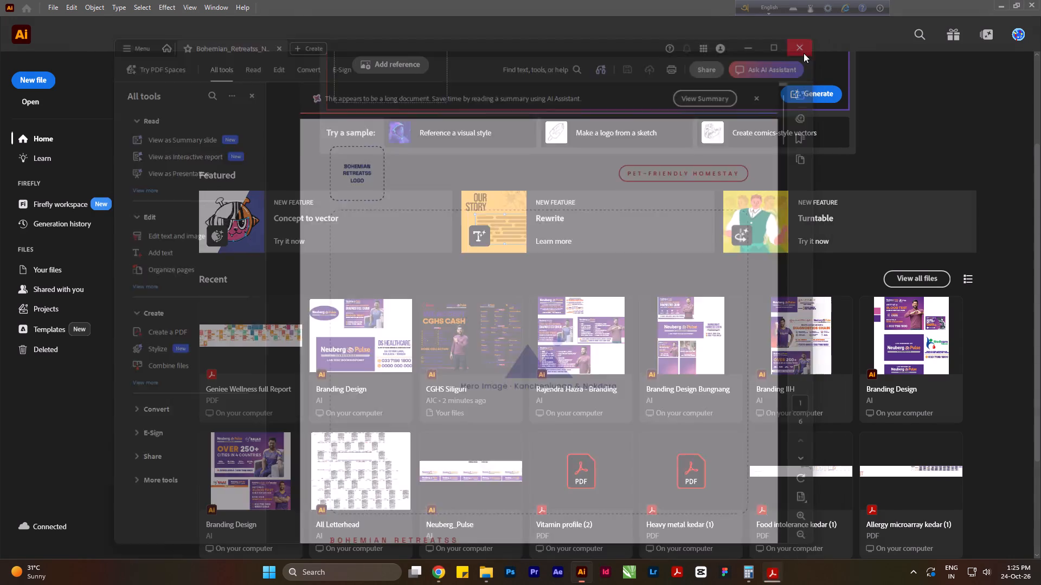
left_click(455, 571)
Open the downloaded brochure PDF in Illustrator, importing all of its pages.
left_click_drag(877, 62, 742, 149)
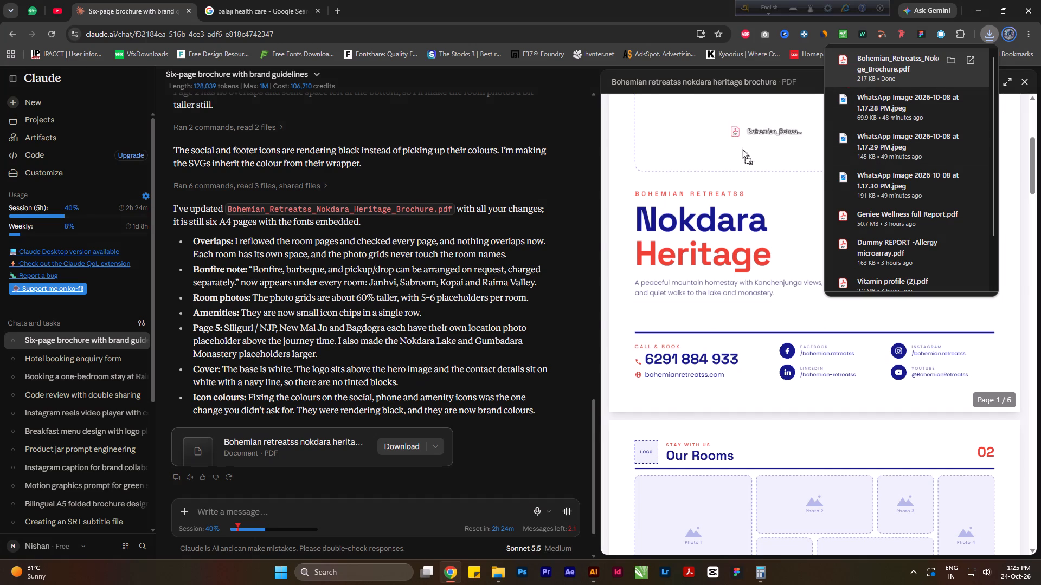
left_click_drag(742, 149, 573, 265)
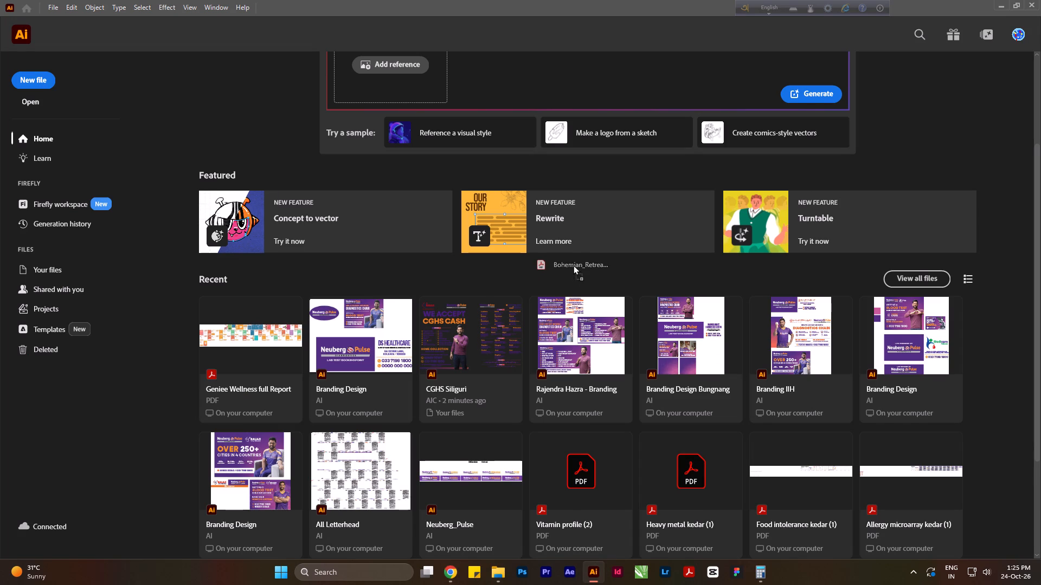
left_click_drag(573, 265, 573, 266)
left_click(432, 324)
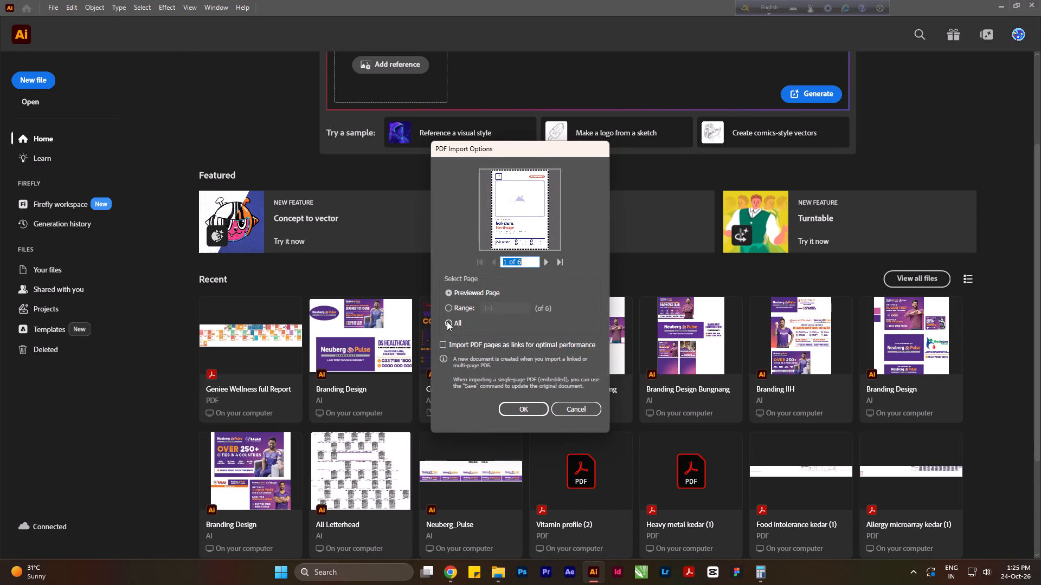
left_click(447, 321)
left_click(520, 408)
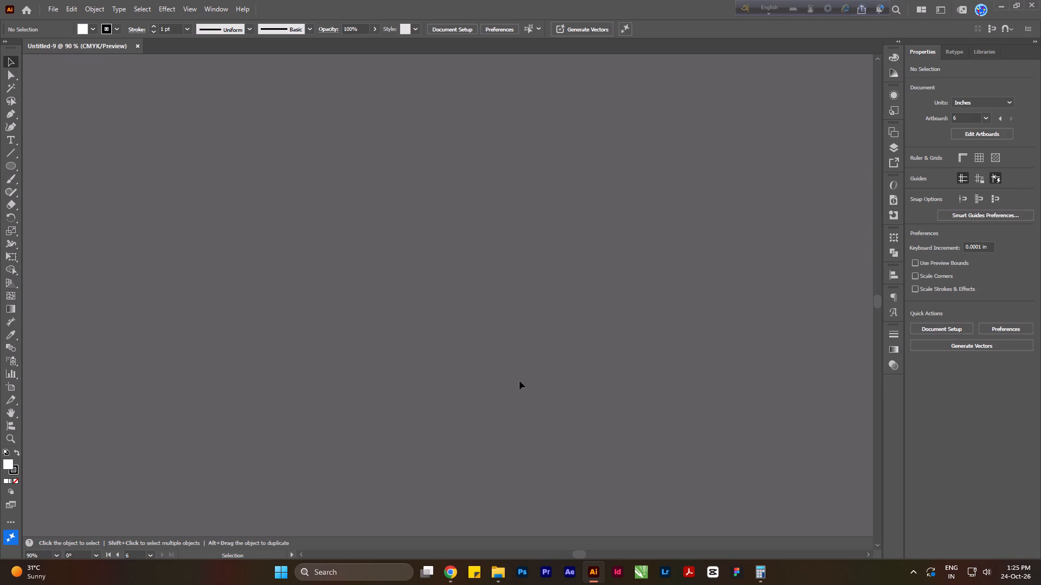
Embed the linked cover page on Artboard 1 so its artwork becomes editable.
scroll(380, 311, "down", 6, "alt")
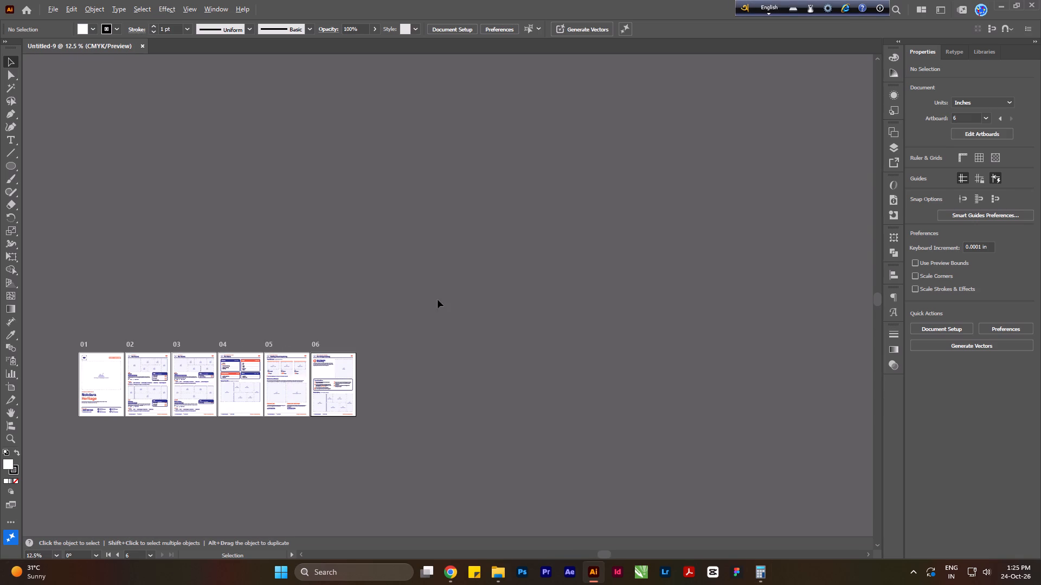
scroll(56, 387, "up", 4, "alt")
scroll(322, 69, "down", 3, "alt")
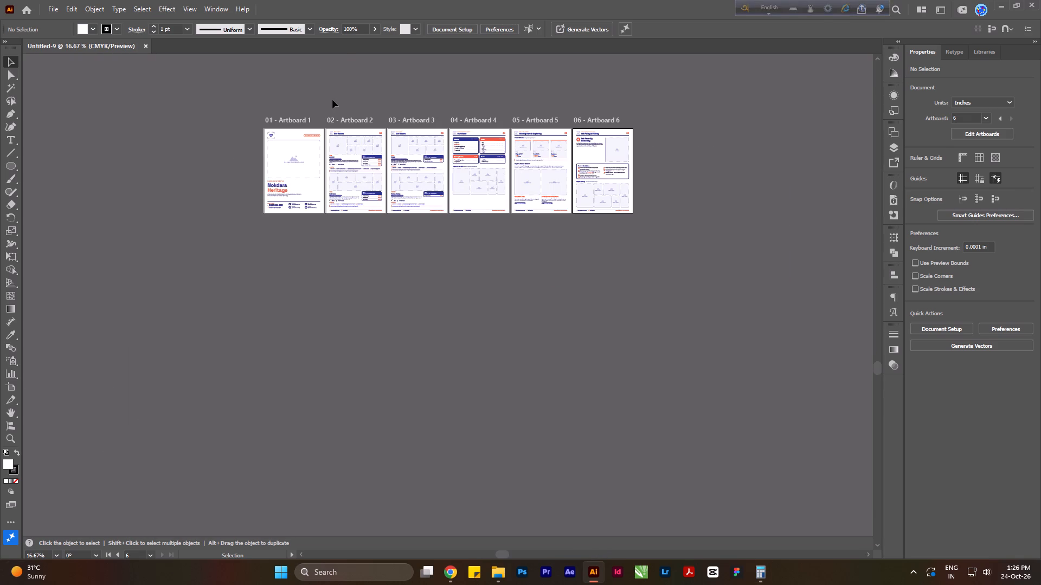
scroll(255, 174, "up", 2, "alt")
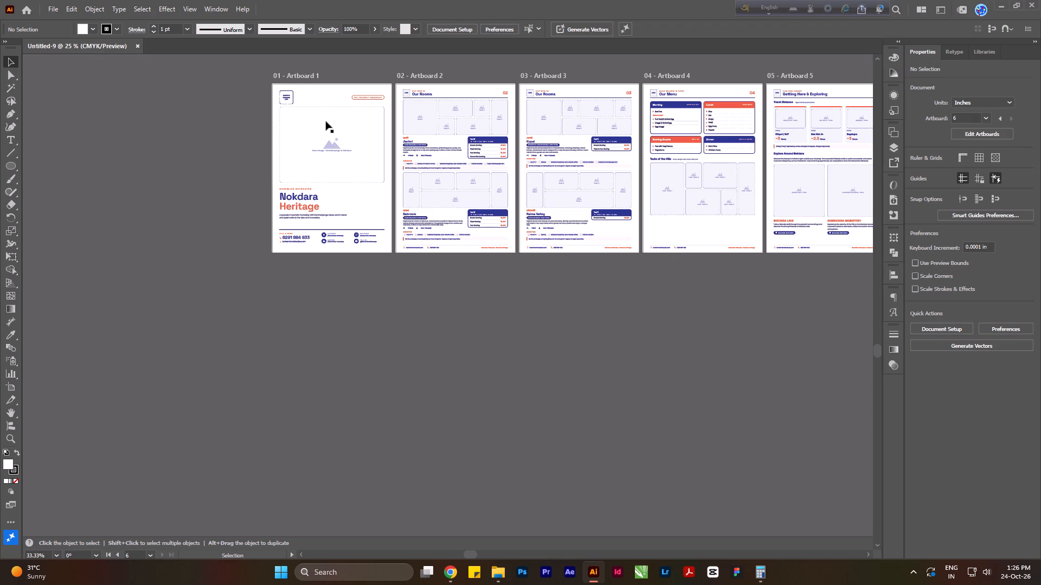
scroll(326, 121, "up", 2)
scroll(330, 137, "up", 3, "alt")
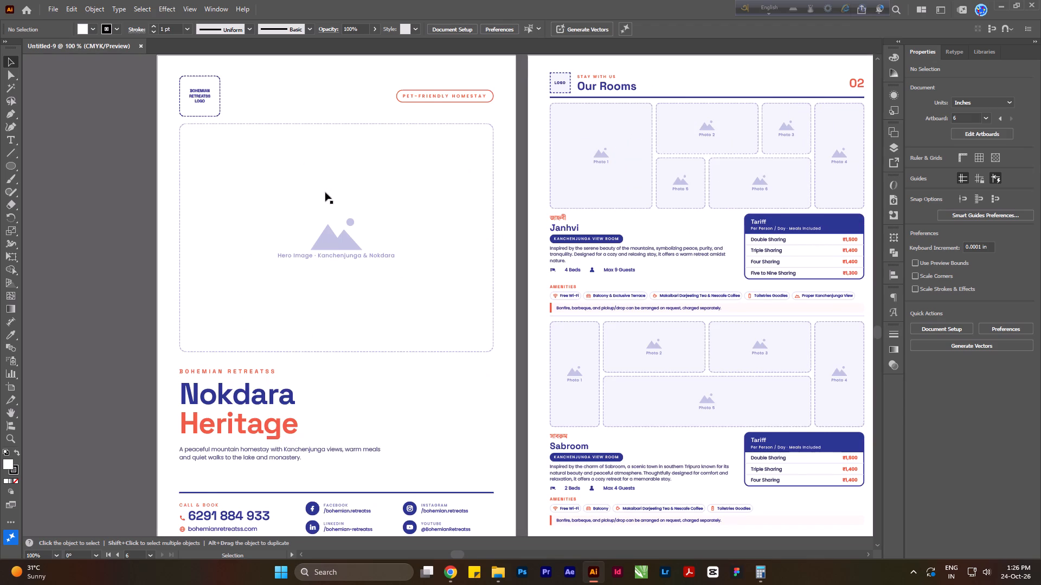
left_click(332, 243)
scroll(340, 234, "down", 2, "alt")
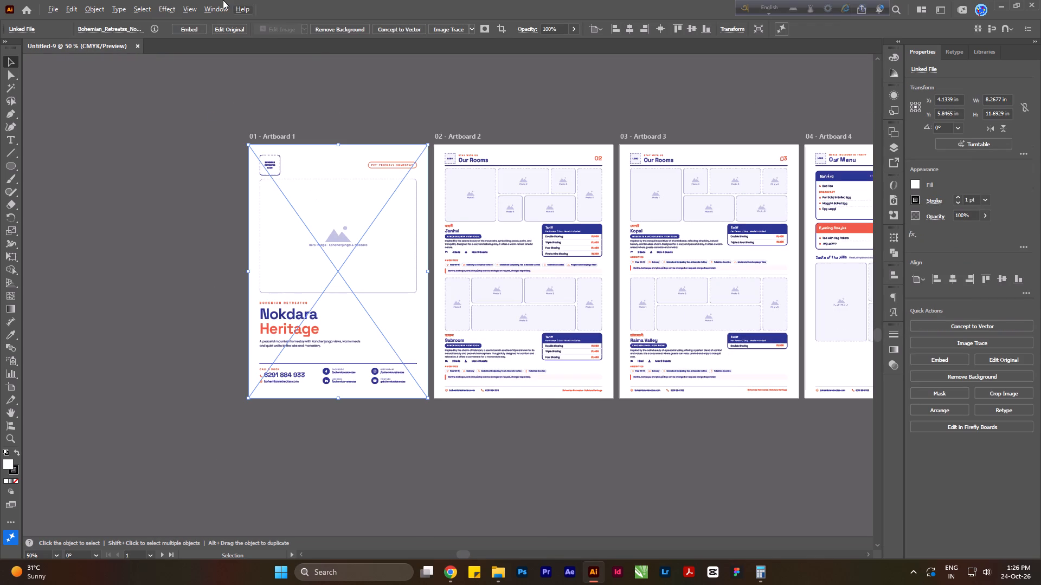
left_click(182, 30)
left_click(543, 355)
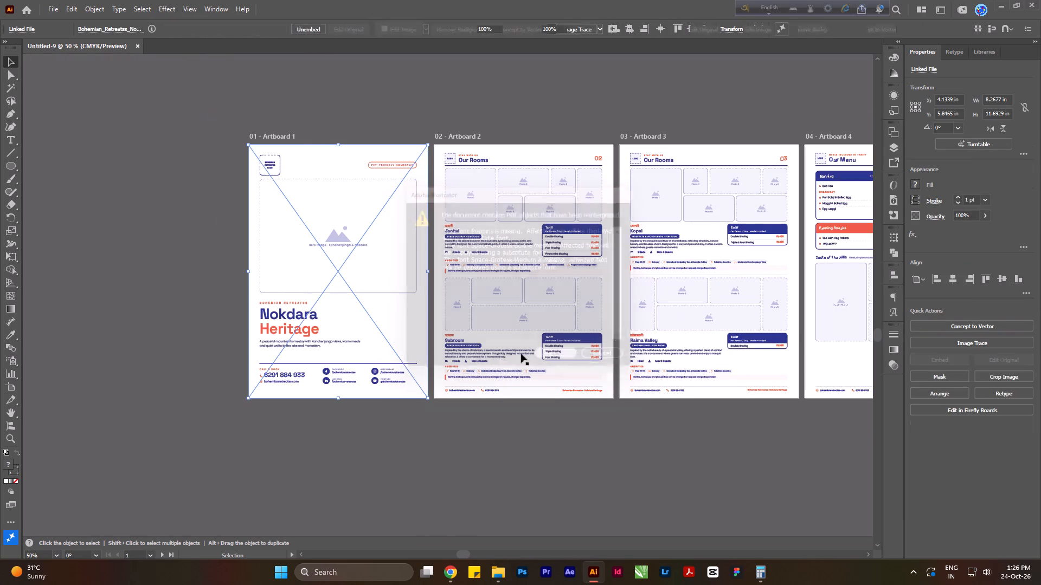
Ungroup the embedded cover page artwork on Artboard 1.
scroll(292, 336, "up", 2, "alt")
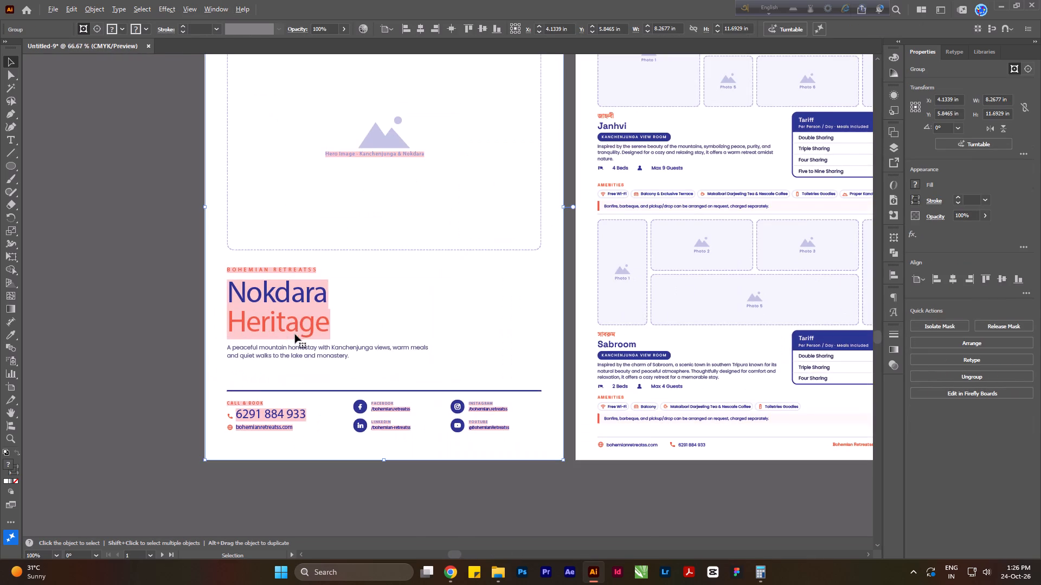
left_click_drag(450, 292, 390, 298)
key("ctrl+z")
right_click(459, 294)
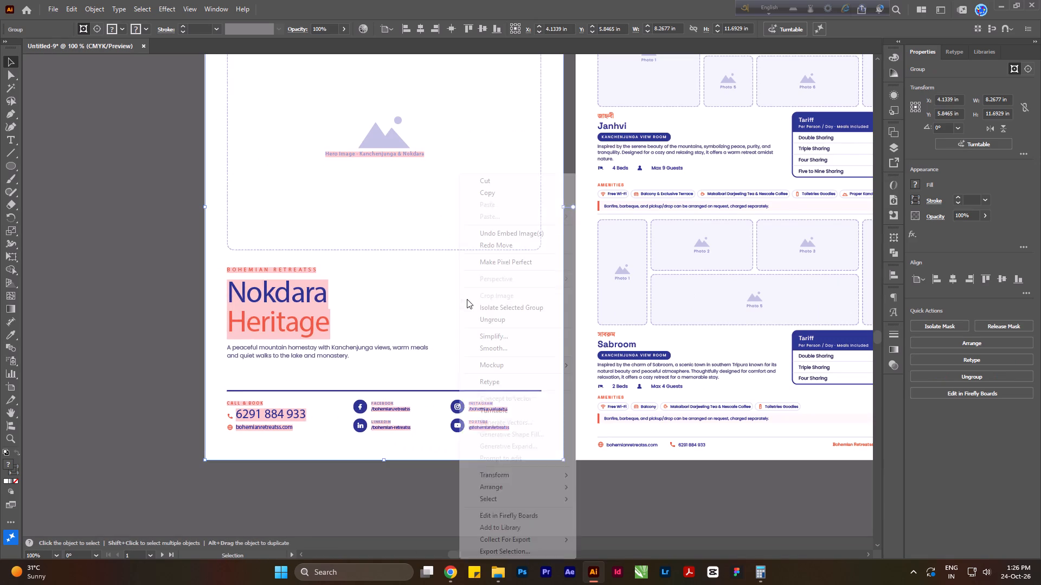
left_click(496, 320)
left_click(168, 307)
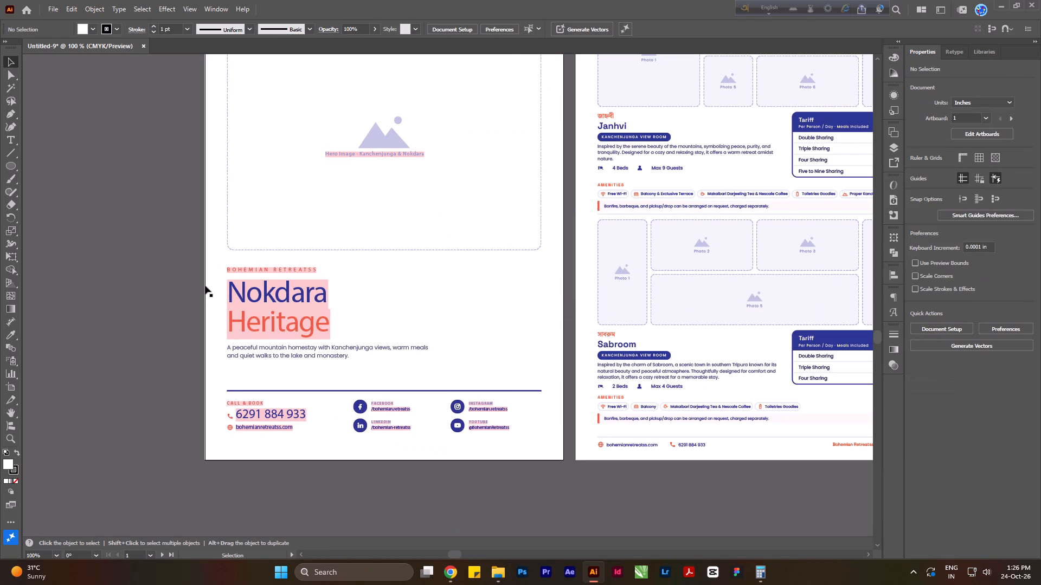
Release the cover artwork's outer clipping mask on Artboard 1 and delete the leftover empty frame path.
left_click_drag(205, 285, 87, 288)
key("ctrl+z")
right_click(371, 288)
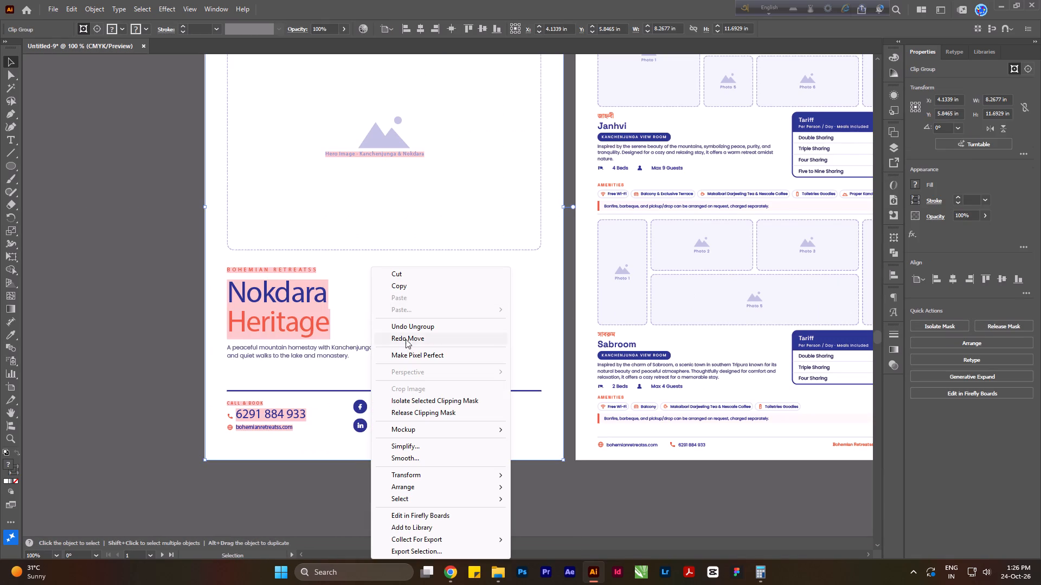
left_click(414, 411)
left_click(545, 489)
left_click_drag(533, 460, 533, 463)
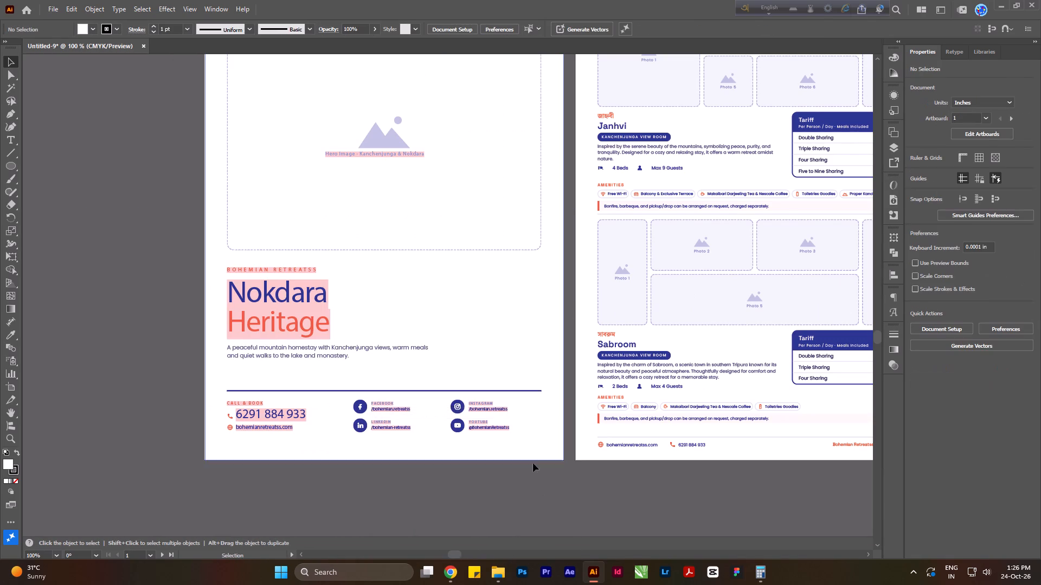
left_click_drag(533, 463, 525, 483)
key("Delete")
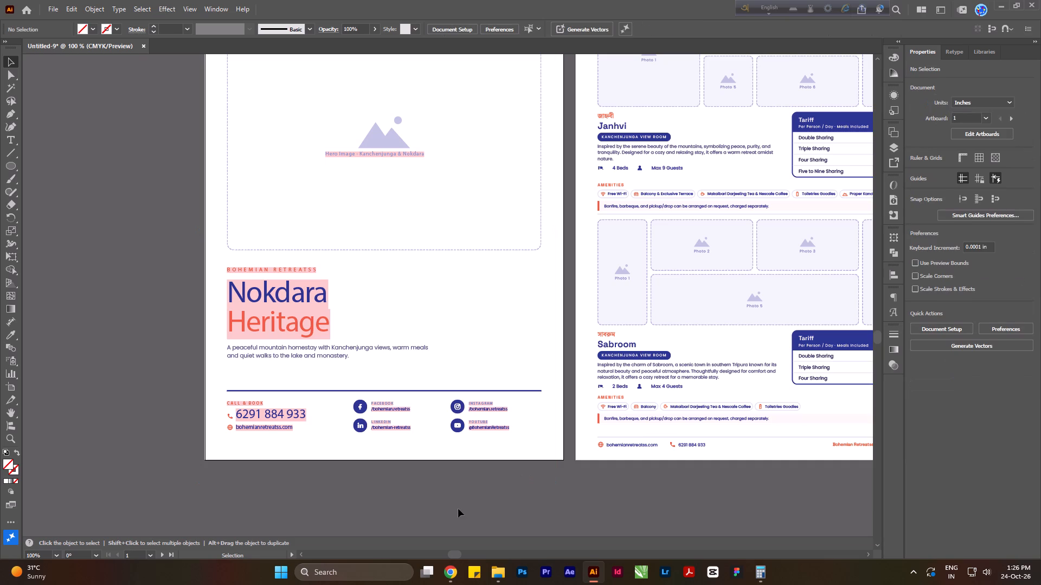
left_click(461, 508)
scroll(481, 465, "up", 2, "alt")
scroll(484, 387, "up", 3, "alt")
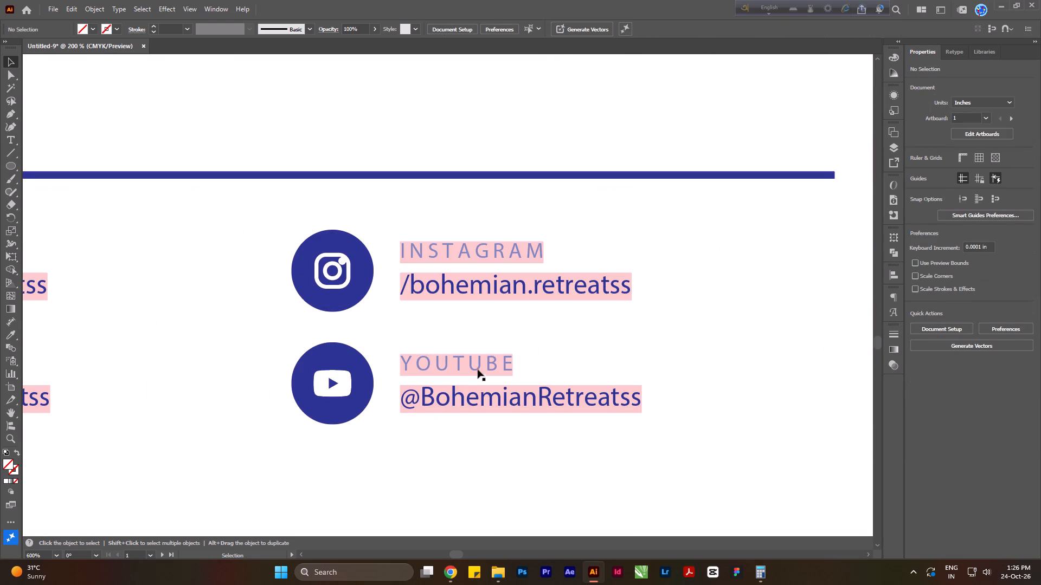
left_click(477, 364)
double_click(479, 362)
left_click(485, 361)
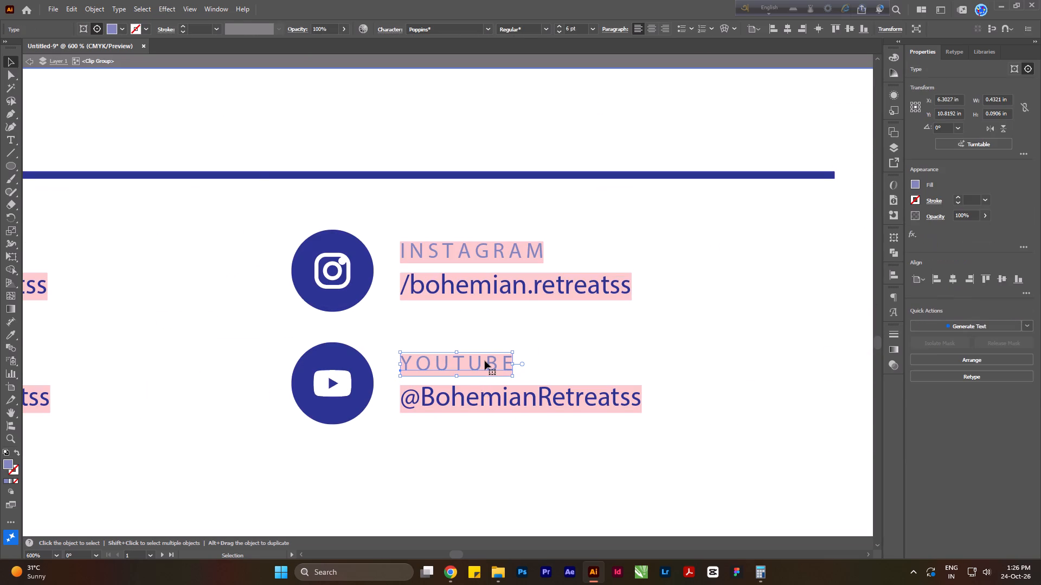
left_click(475, 395)
scroll(454, 388, "down", 5, "alt")
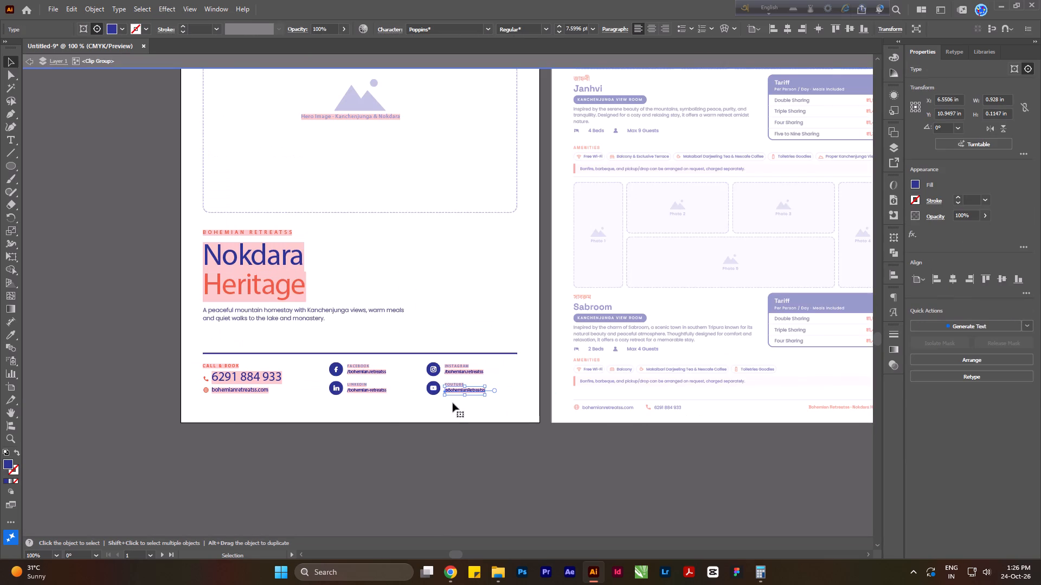
double_click(458, 460)
Release the remaining page-sized clipping mask on the cover artwork and delete its leftover empty path.
scroll(369, 394, "up", 1, "alt")
left_click(370, 392)
scroll(366, 387, "up", 1, "alt")
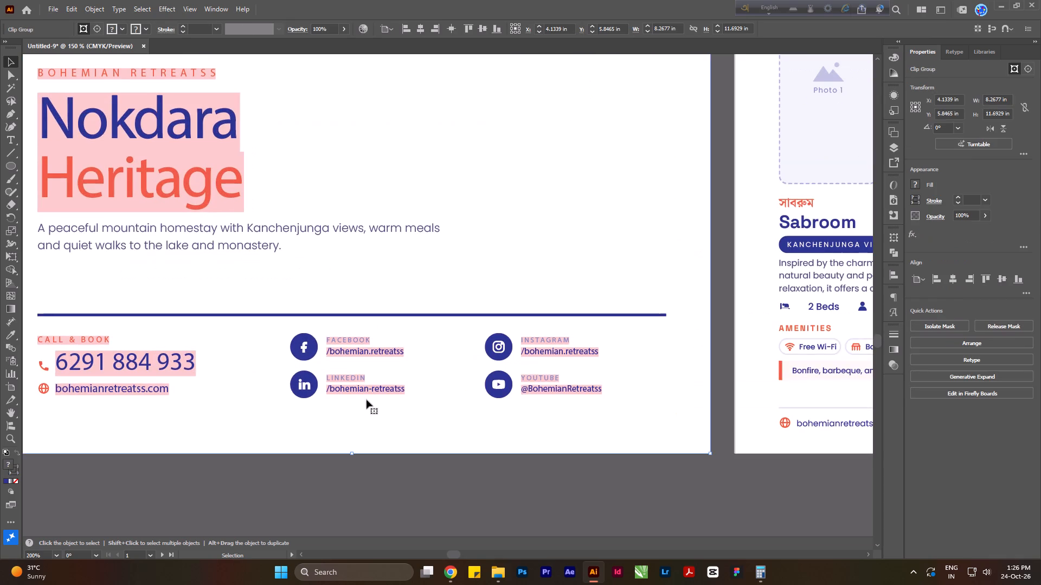
scroll(449, 386, "down", 3, "alt")
left_click_drag(442, 408, 326, 436)
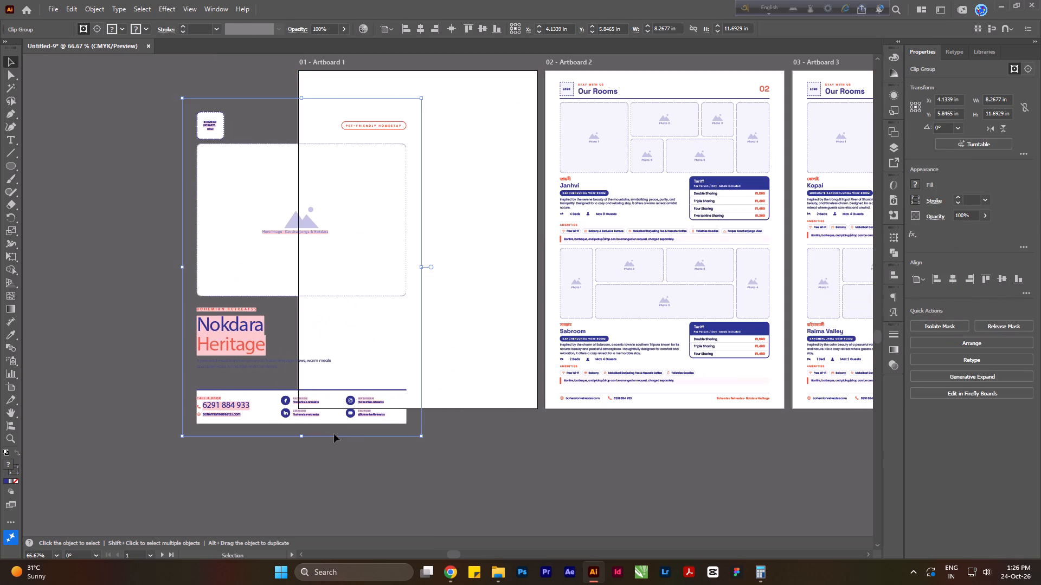
key("ctrl+z")
right_click(447, 251)
left_click(502, 394)
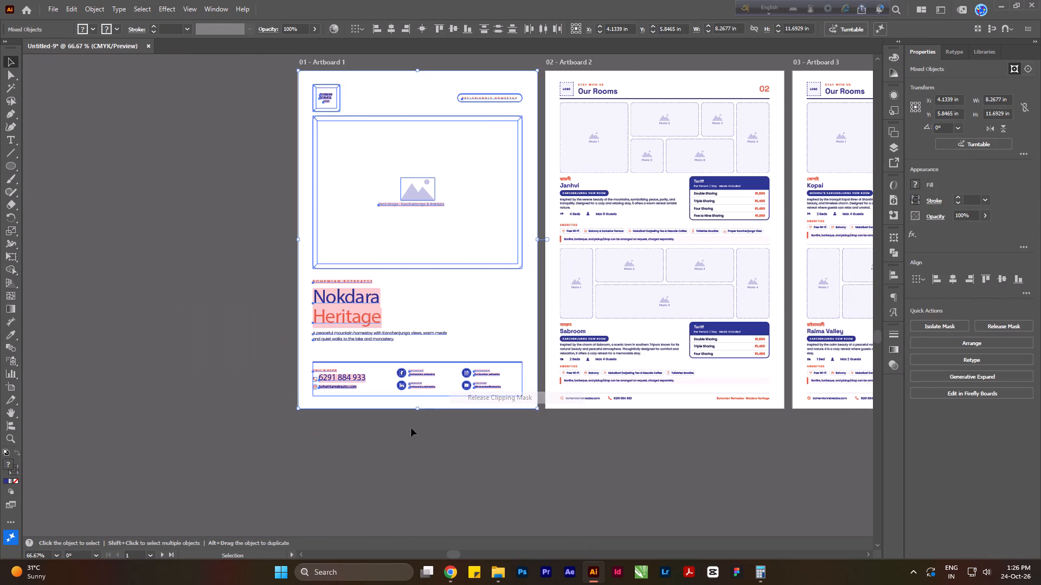
left_click(387, 430)
left_click_drag(396, 408, 279, 425)
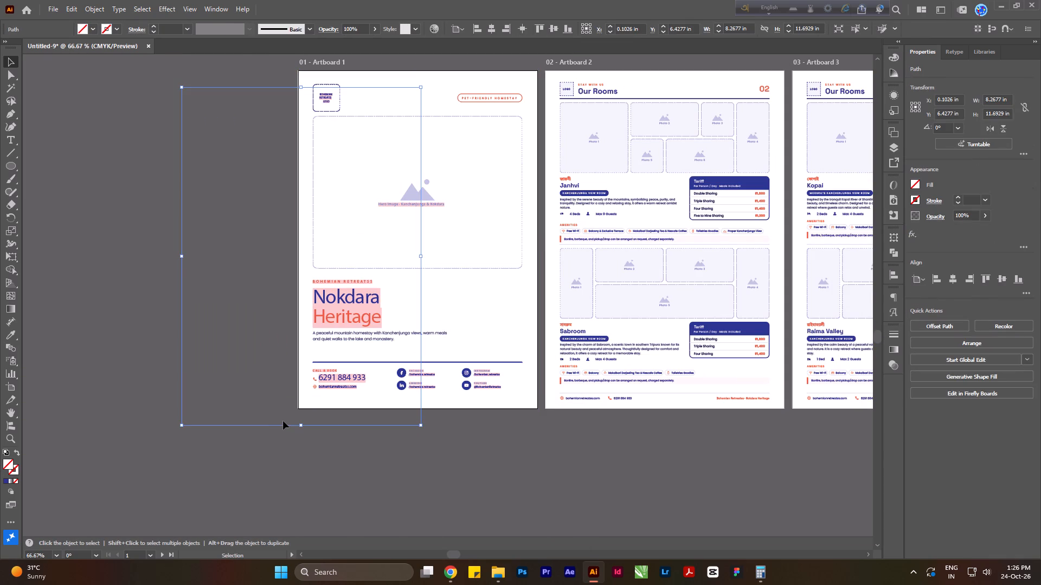
key("Delete")
Check that the Nokdara title and the BOHEMIAN RETREATSS line above it can be selected as separate text objects.
left_click(367, 325)
left_click(363, 293)
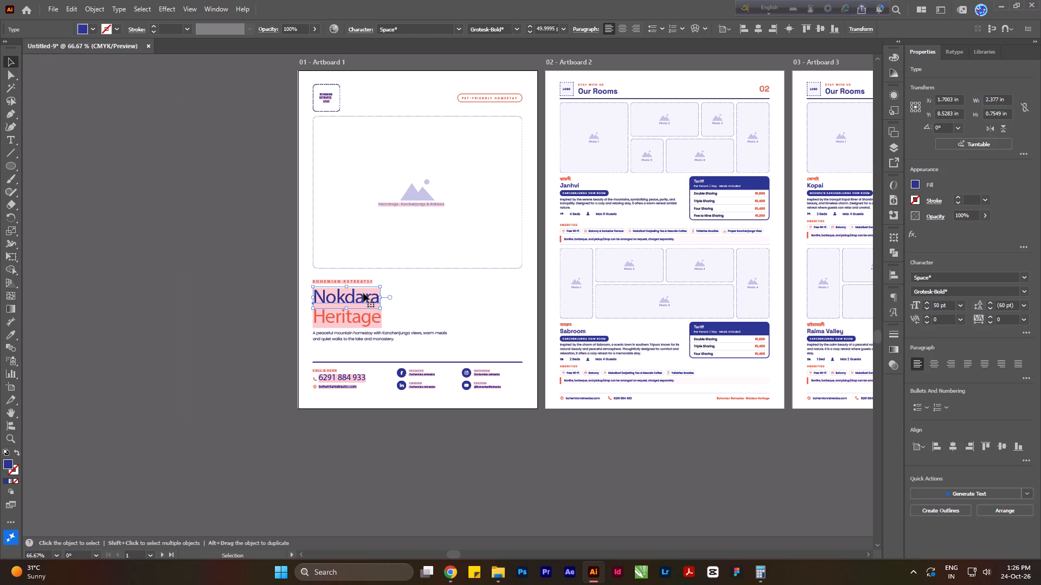
left_click(354, 279)
left_click(354, 281)
left_click(240, 283)
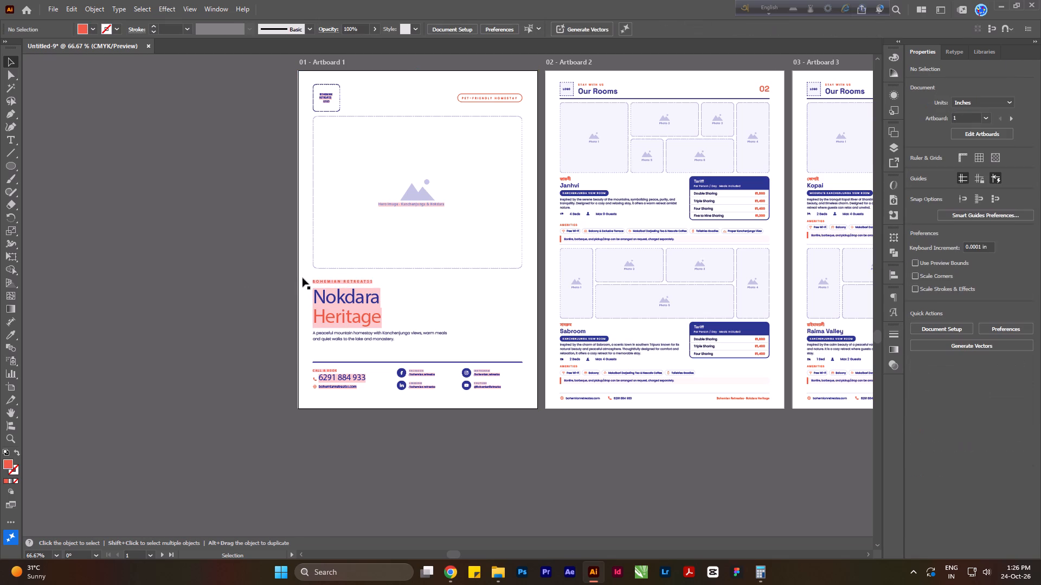
Delete the empty page-sized clip group and the white background shape from the cover on Artboard 1.
left_click(295, 277)
left_click(300, 276)
left_click_drag(298, 275, 134, 284)
key("Delete")
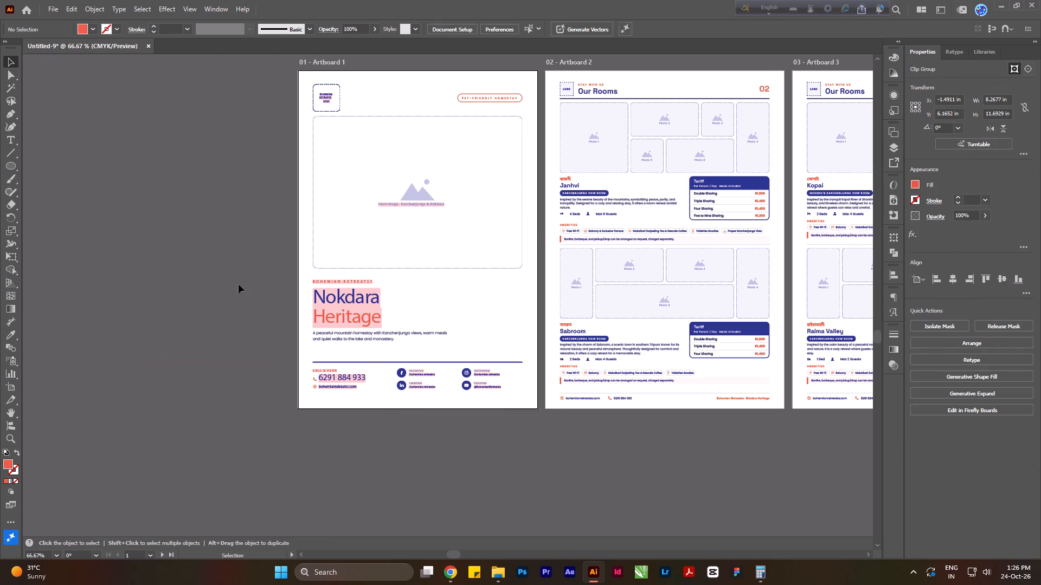
left_click(412, 373)
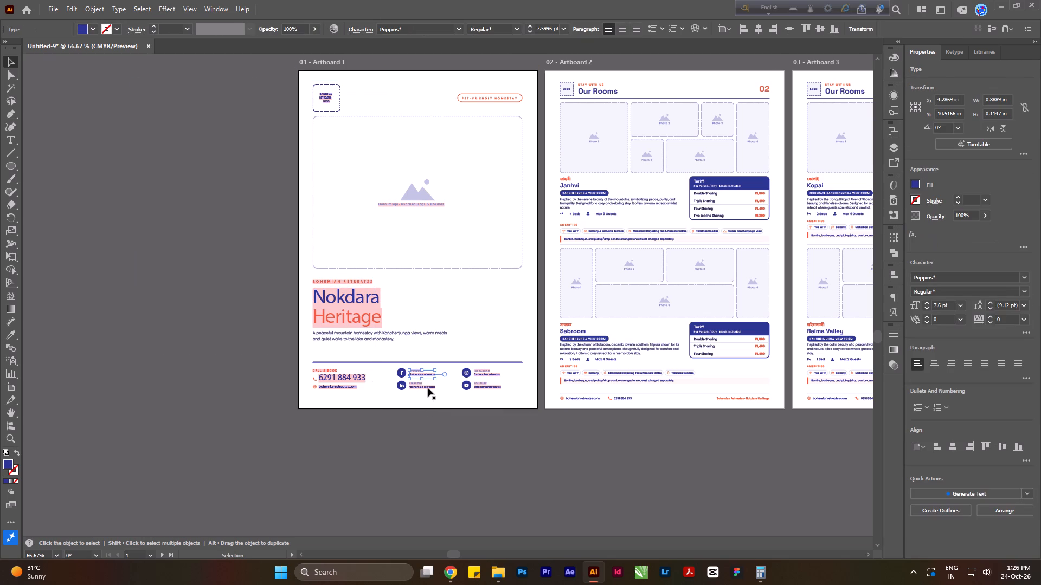
left_click(342, 380)
scroll(368, 427, "up", 2, "alt")
left_click(412, 427)
left_click_drag(419, 372, 401, 405)
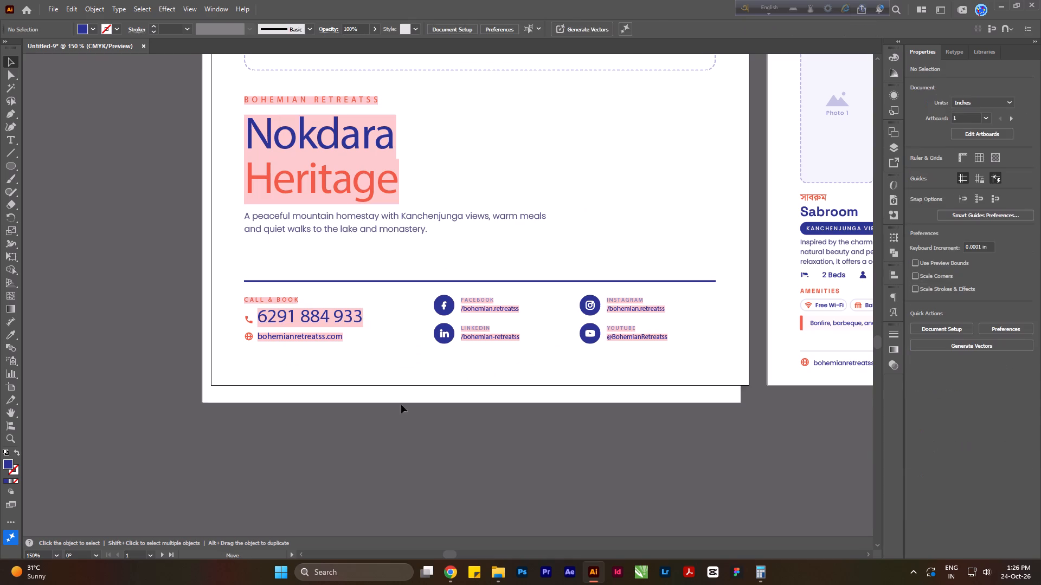
left_click_drag(401, 405, 389, 425)
scroll(393, 419, "down", 2, "alt")
key("Delete")
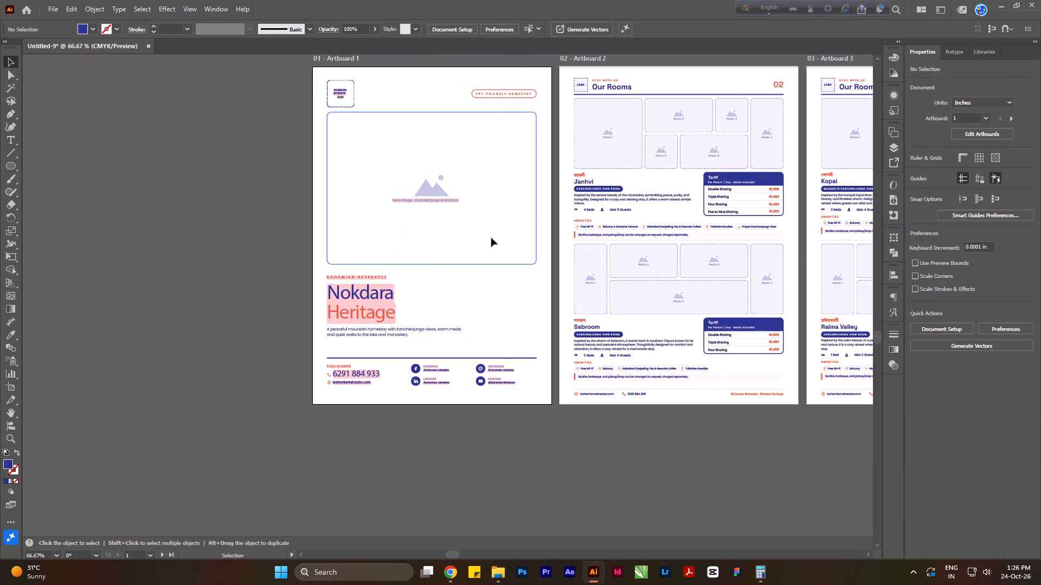
Remove the empty frame around the contact and social details on the cover, keeping the text and icons in place.
left_click(491, 238)
left_click(449, 199)
left_click_drag(507, 451, 516, 446)
scroll(539, 406, "up", 2, "alt")
left_click_drag(526, 410, 554, 366)
left_click(454, 415)
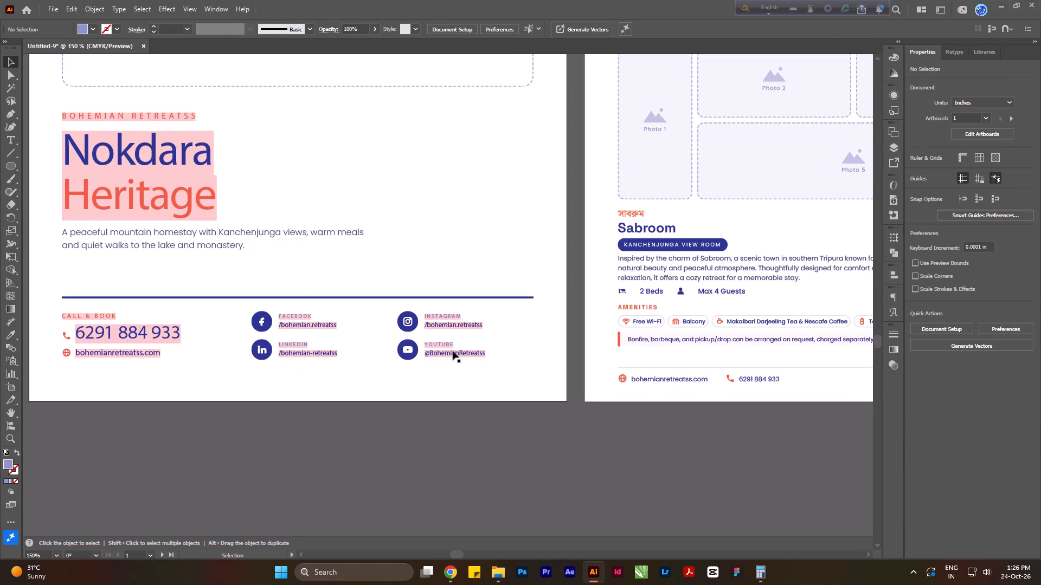
left_click_drag(453, 351, 454, 380)
key("ctrl+z")
left_click(443, 315)
left_click(467, 300)
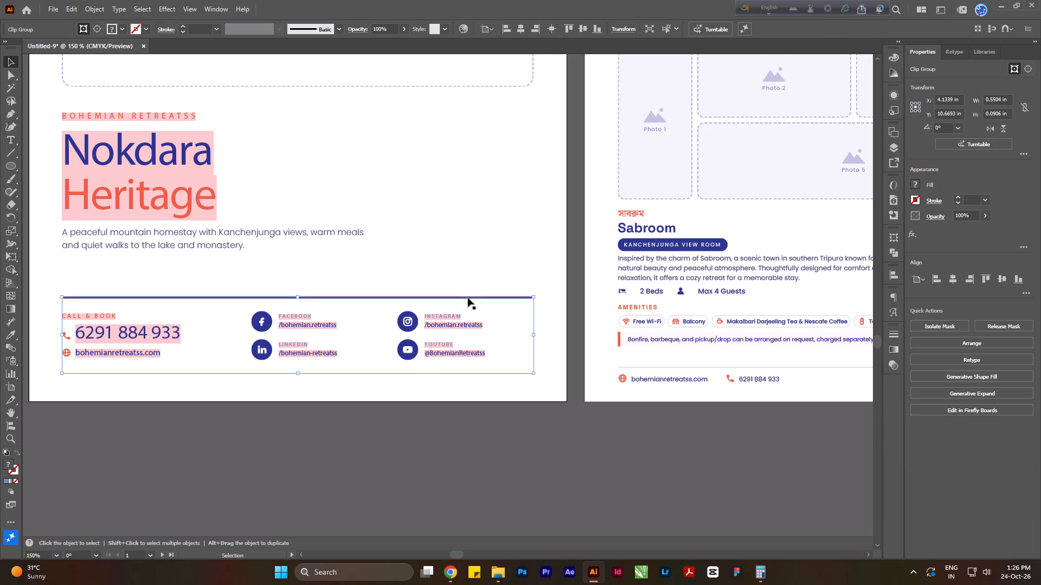
left_click_drag(468, 298, 472, 335)
key("ctrl+z")
left_click_drag(208, 357, 209, 388)
key("Delete")
left_click(332, 420)
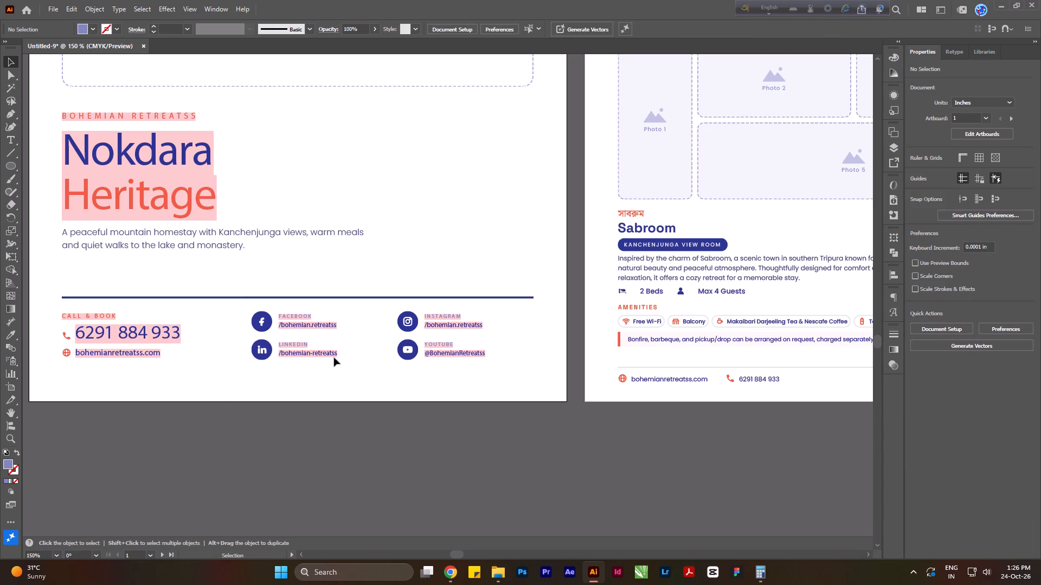
Embed the linked Our Rooms page on Artboard 2, accepting the substitute font.
left_click(262, 234)
scroll(143, 256, "down", 2, "alt")
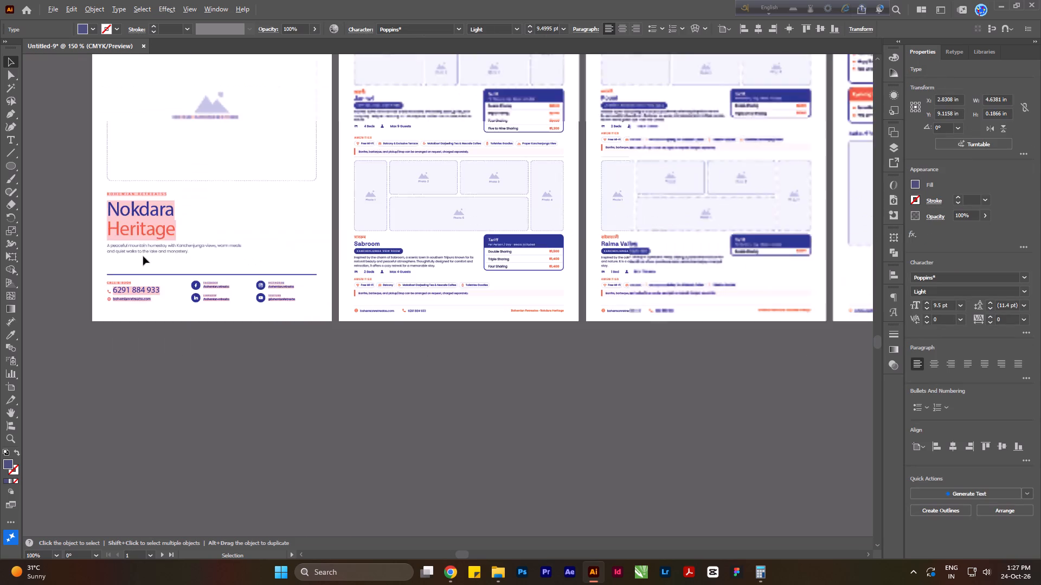
left_click(381, 388)
scroll(261, 343, "down", 1, "alt")
scroll(392, 68, "up", 2, "alt")
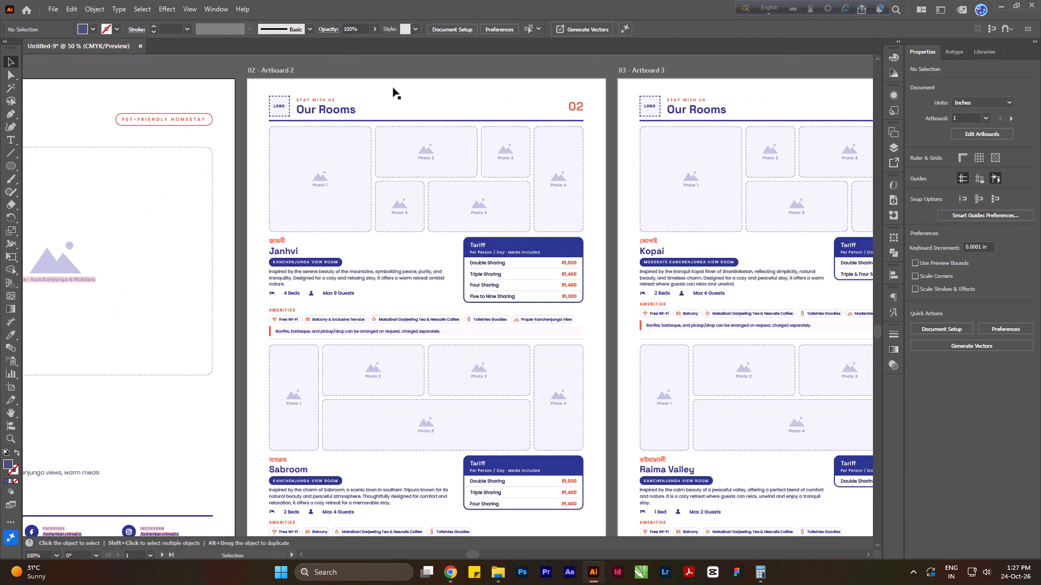
left_click(393, 88)
right_click(387, 94)
left_click(349, 52)
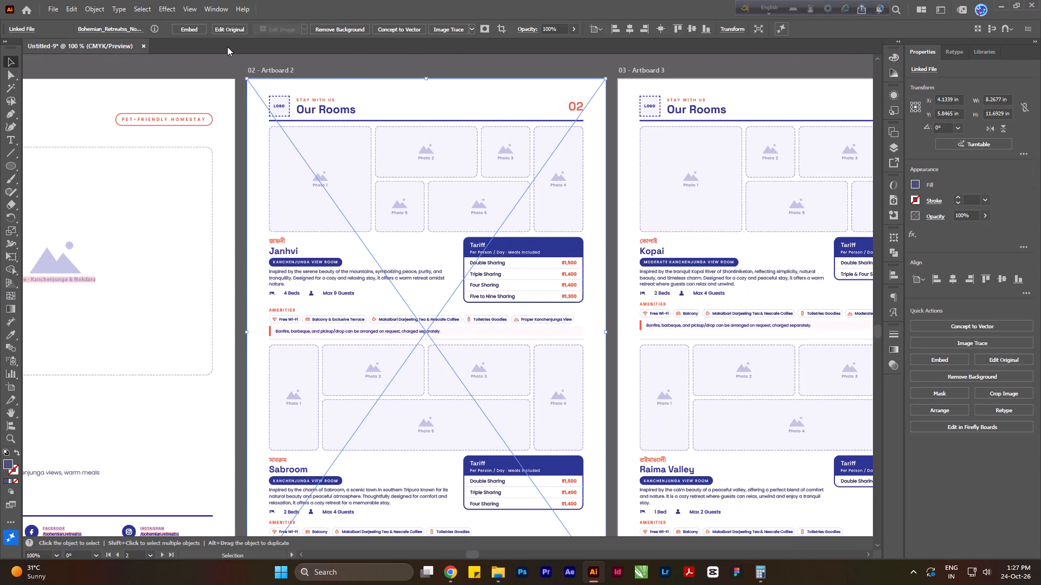
left_click(193, 30)
left_click(561, 360)
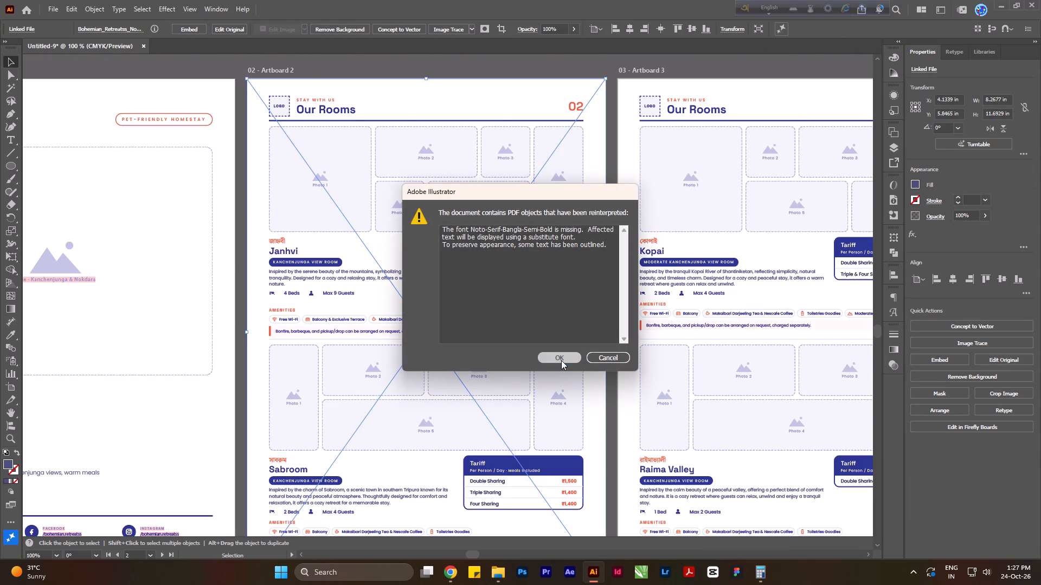
Release the page-wide clipping mask on Artboard 2 and delete the leftover unfilled frame and background.
right_click(393, 91)
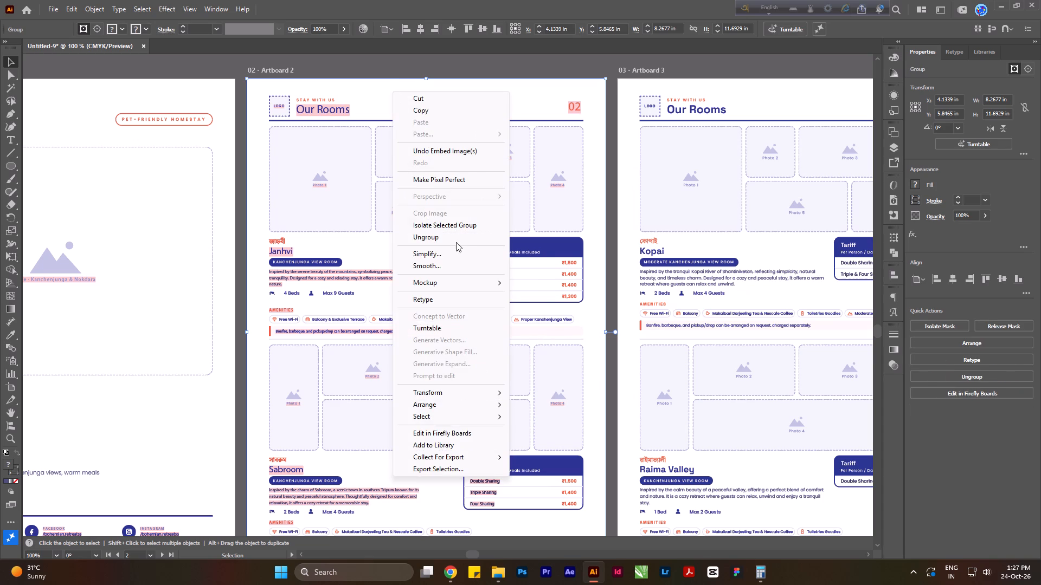
left_click(453, 236)
left_click(410, 69)
left_click_drag(415, 81, 435, 63)
key("ctrl+z")
right_click(418, 93)
left_click(461, 236)
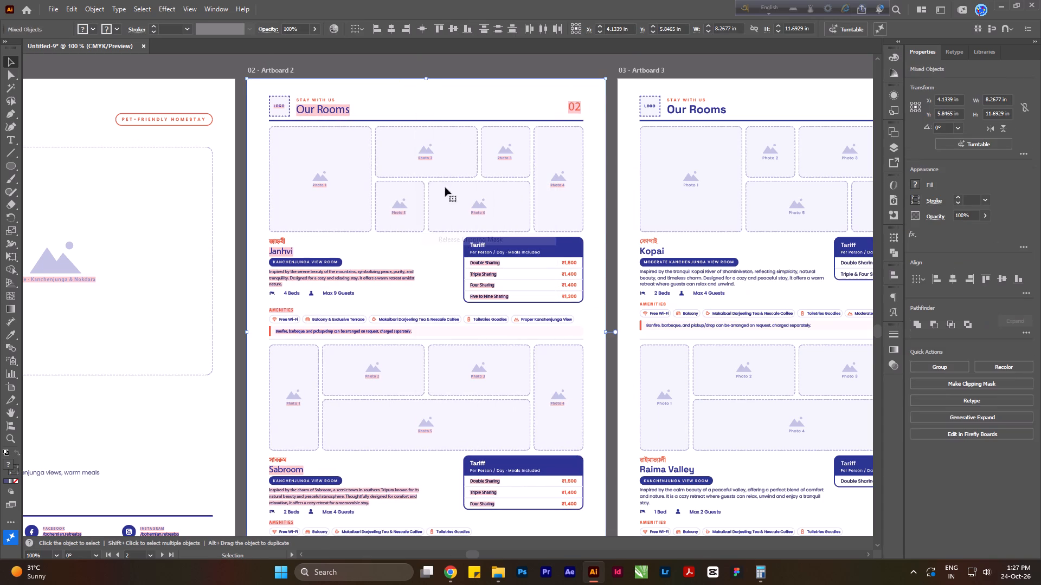
left_click(442, 66)
left_click_drag(439, 79, 475, 63)
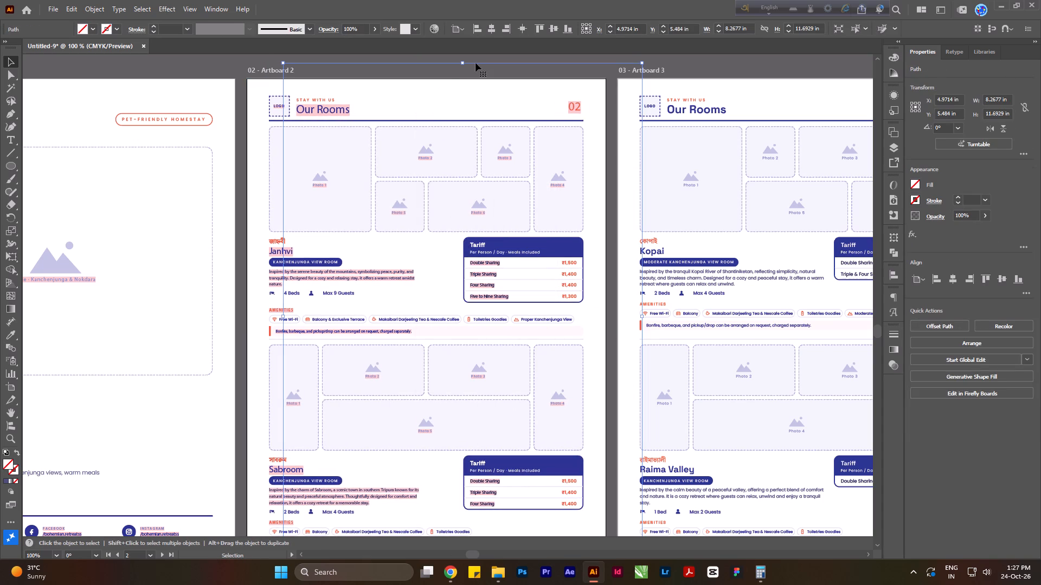
key("Delete")
left_click_drag(455, 94, 529, 59)
key("Delete")
Release the remaining clipping mask around the Artboard 2 content and delete its page-sized outline.
left_click(363, 133)
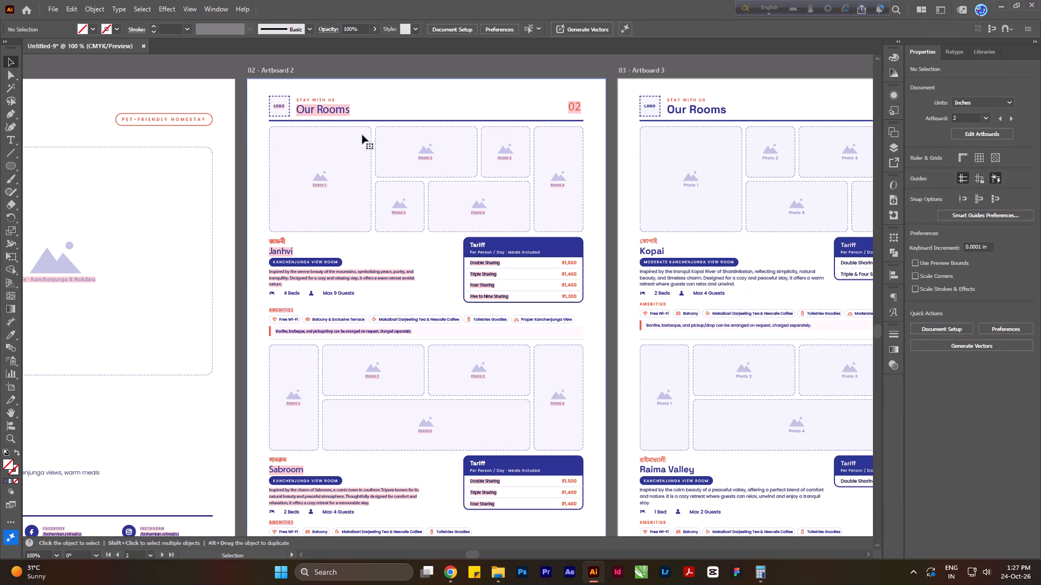
left_click(369, 145)
right_click(383, 100)
left_click(438, 245)
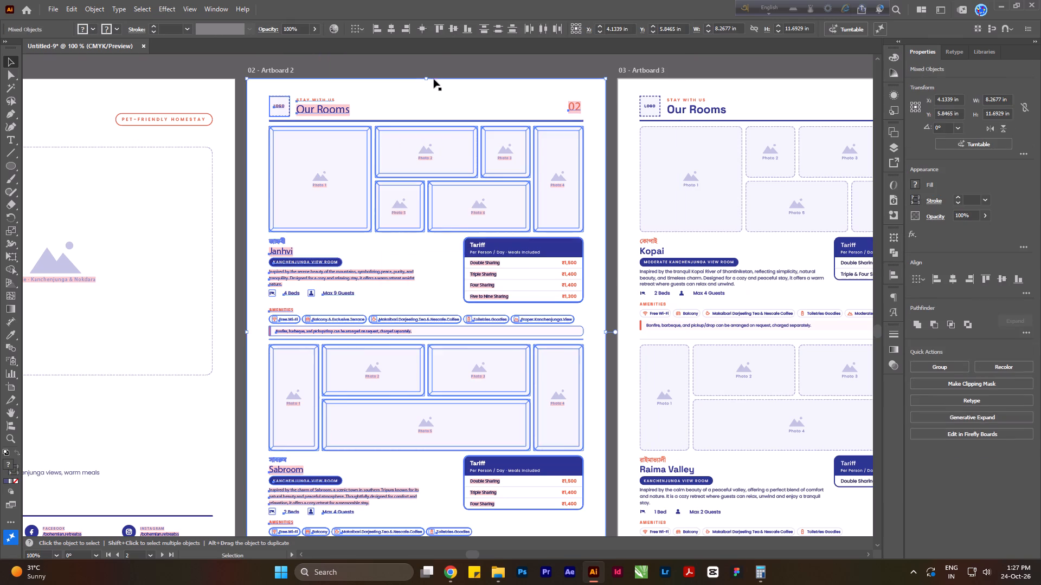
left_click(441, 59)
left_click_drag(439, 78, 439, 88)
key("Delete")
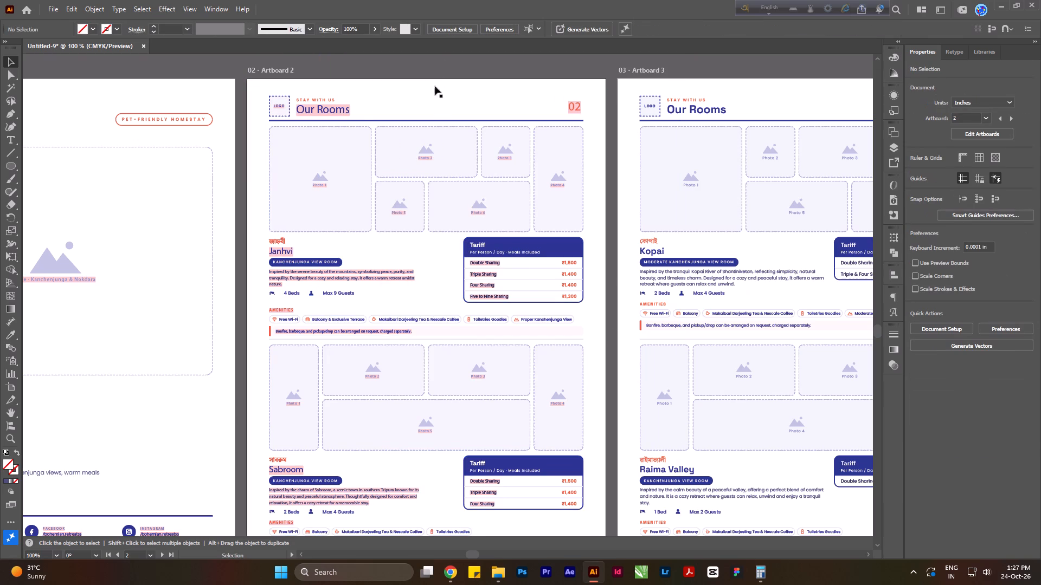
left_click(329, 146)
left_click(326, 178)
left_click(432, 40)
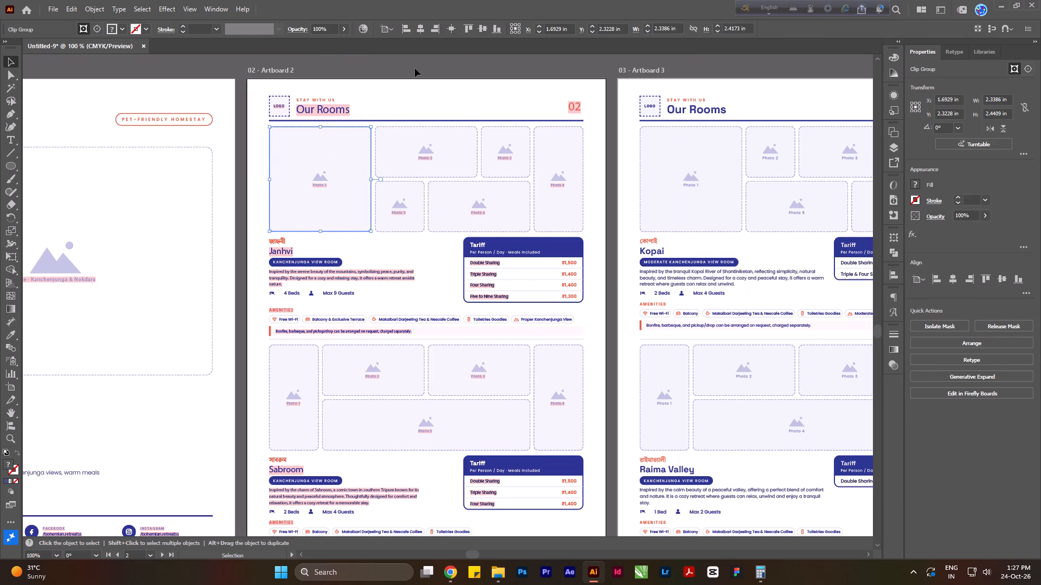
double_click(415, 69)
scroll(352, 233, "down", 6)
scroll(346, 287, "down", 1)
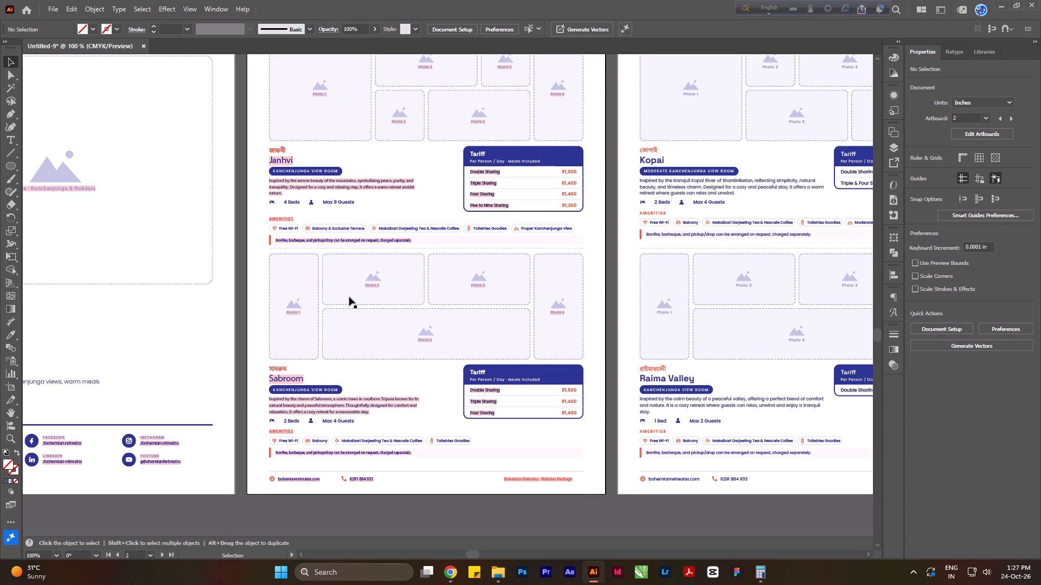
Embed the linked Our Rooms page on Artboard 3, accepting the conversion of some text to outlines.
scroll(257, 242, "down", 1, "alt")
scroll(412, 281, "down", 1, "alt")
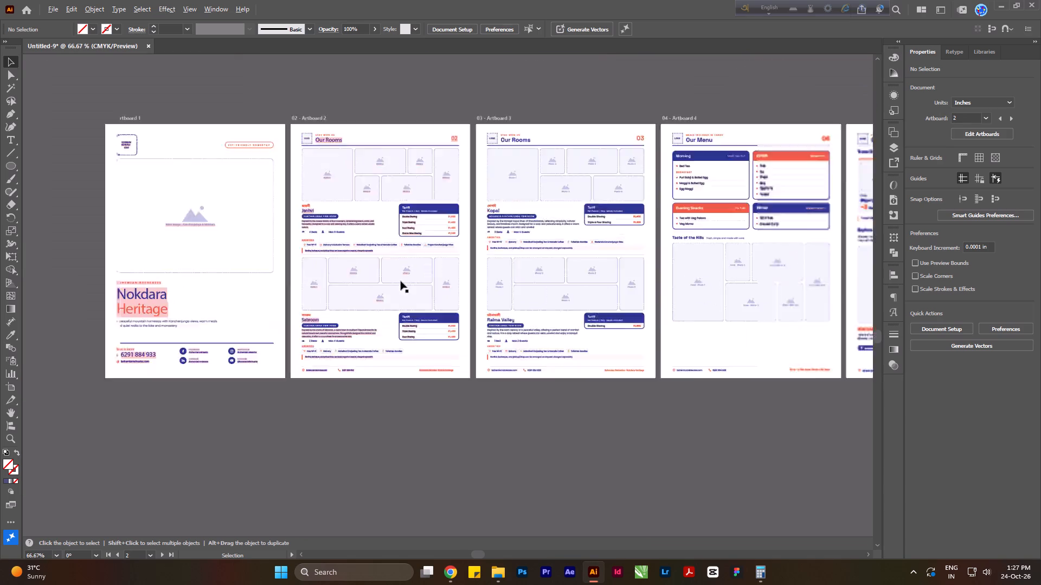
scroll(401, 281, "down", 1, "alt")
scroll(638, 207, "up", 3, "alt")
left_click(442, 118)
right_click(442, 118)
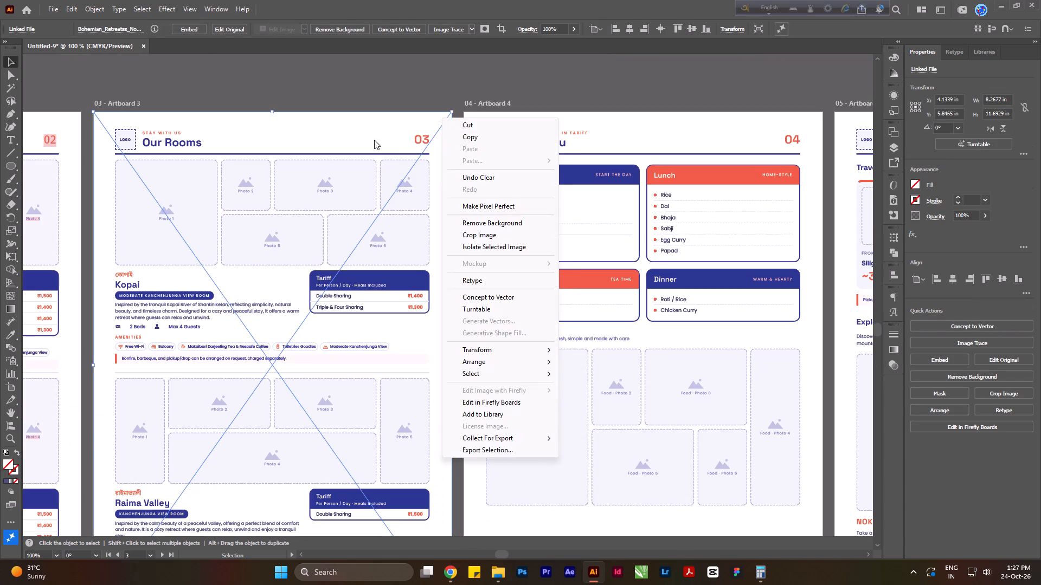
left_click(374, 140)
left_click(181, 28)
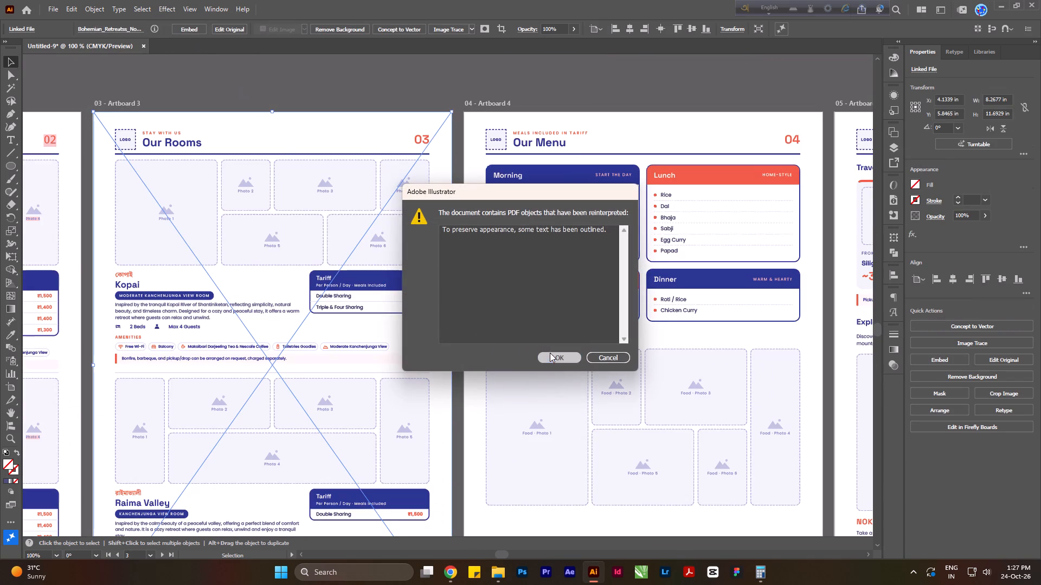
left_click(549, 353)
Ungroup the embedded Our Rooms artwork on Artboard 3 and release its page-wide clipping mask.
scroll(659, 166, "down", 1, "alt")
scroll(404, 162, "up", 1, "alt")
left_click(355, 82)
left_click(361, 119)
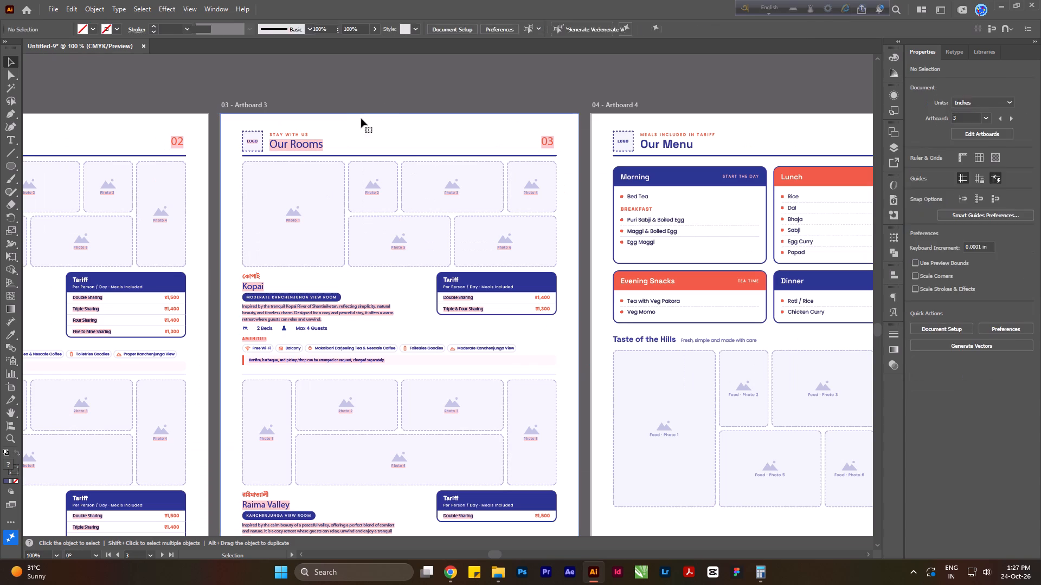
right_click(364, 124)
left_click(420, 269)
left_click(460, 77)
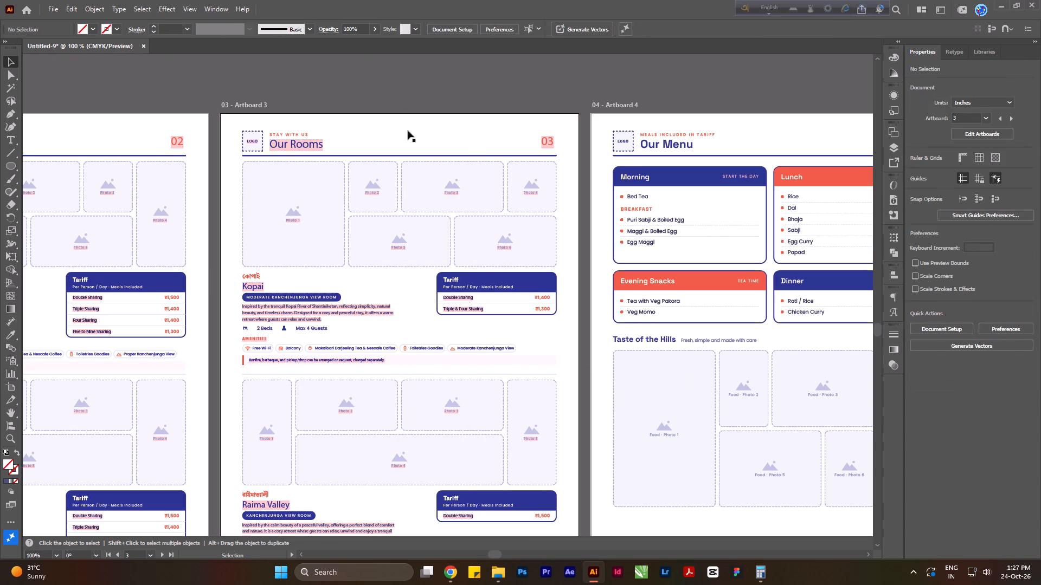
left_click_drag(408, 131, 470, 95)
key("ctrl+z")
right_click(404, 139)
left_click(458, 285)
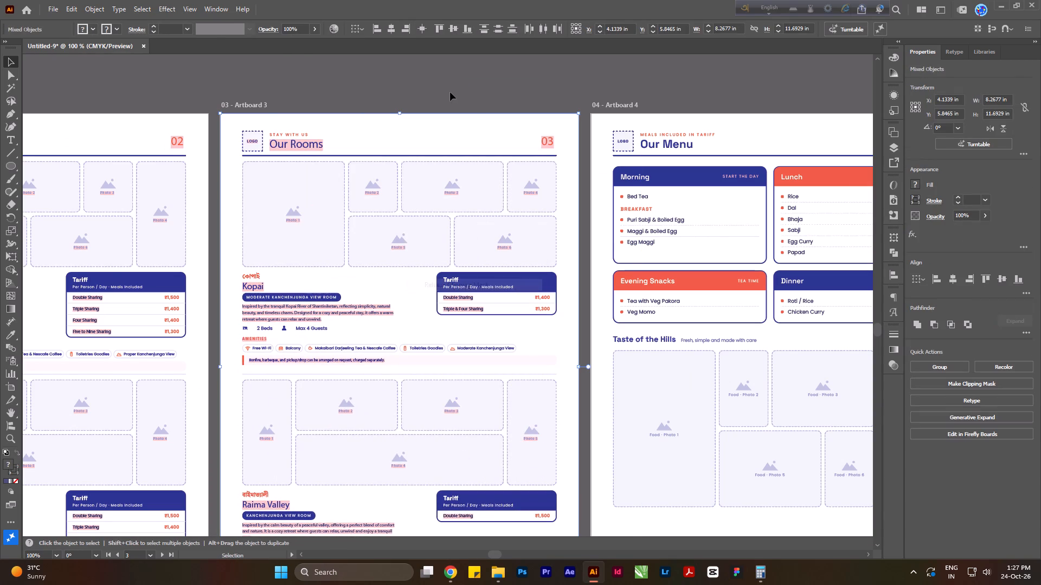
Delete the leftover page-sized background and unfilled frames from Artboard 3, keeping the room content in place.
left_click(449, 91)
left_click_drag(434, 124, 507, 75)
key("Delete")
left_click_drag(462, 121, 469, 118)
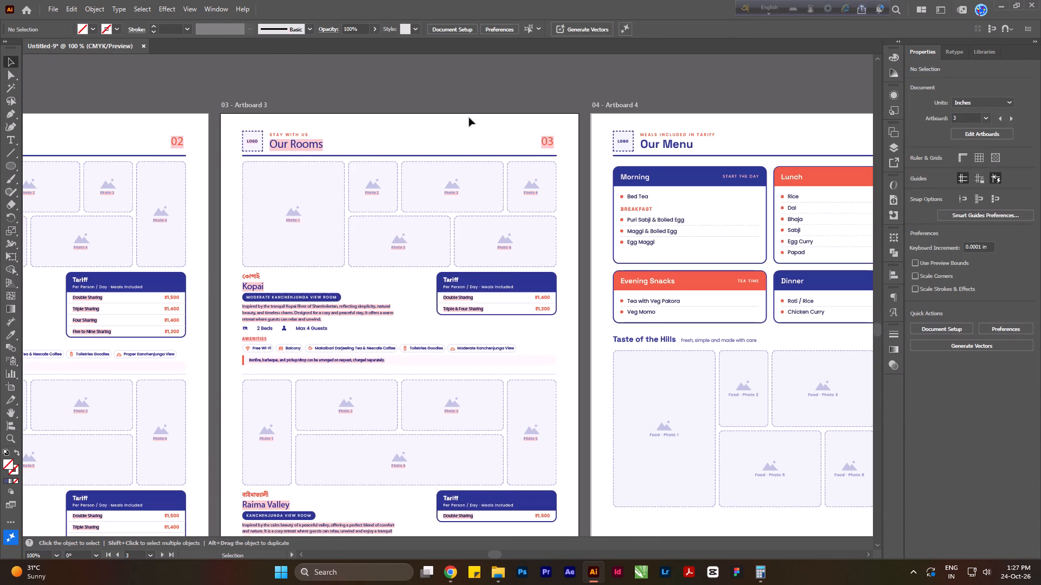
left_click_drag(469, 118, 470, 116)
left_click_drag(467, 121, 504, 99)
key("Delete")
scroll(463, 151, "down", 4)
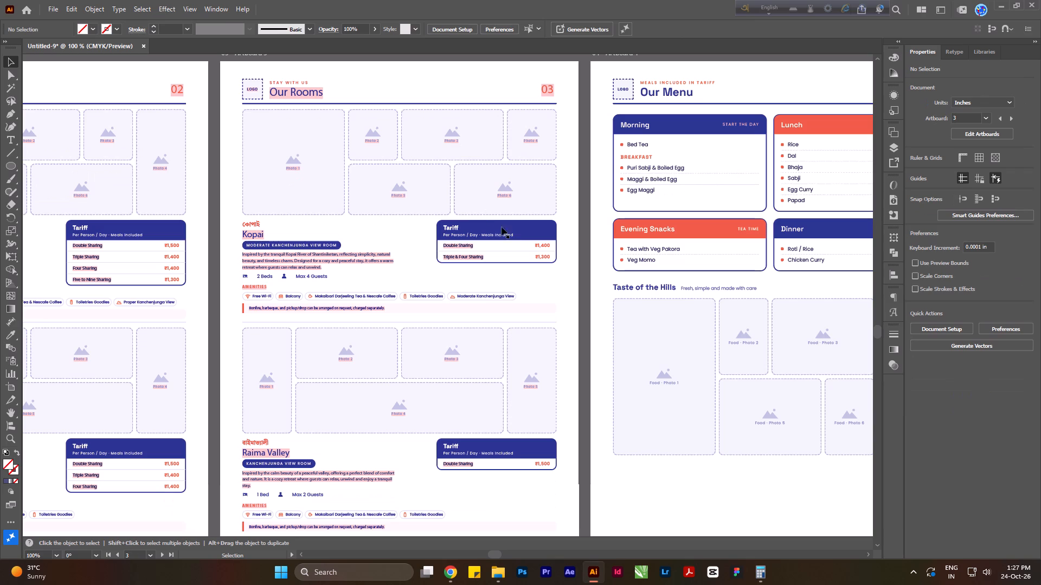
left_click(562, 291)
left_click_drag(579, 289, 569, 296)
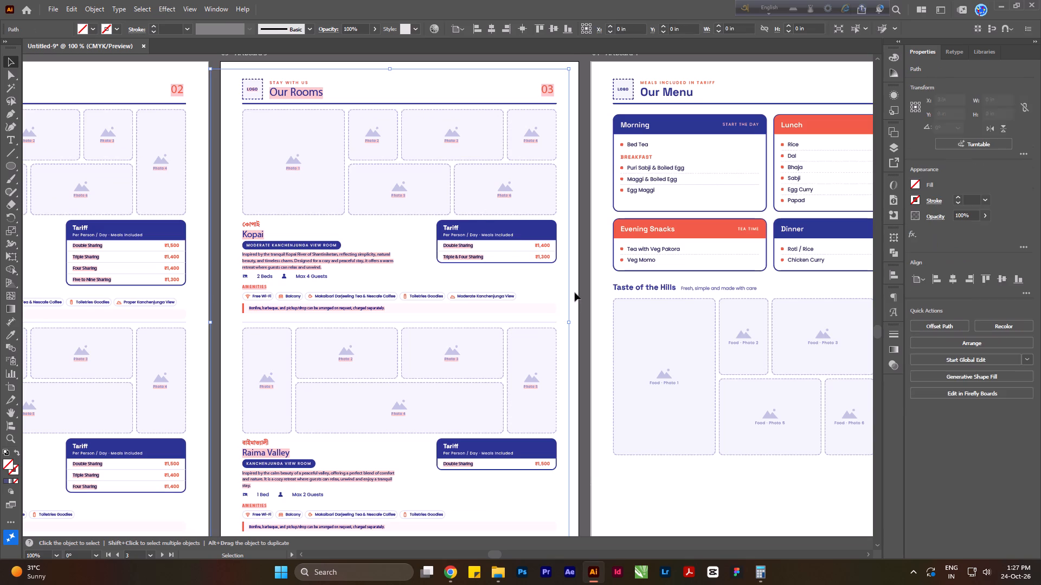
scroll(498, 243, "down", 1, "alt")
key("Delete")
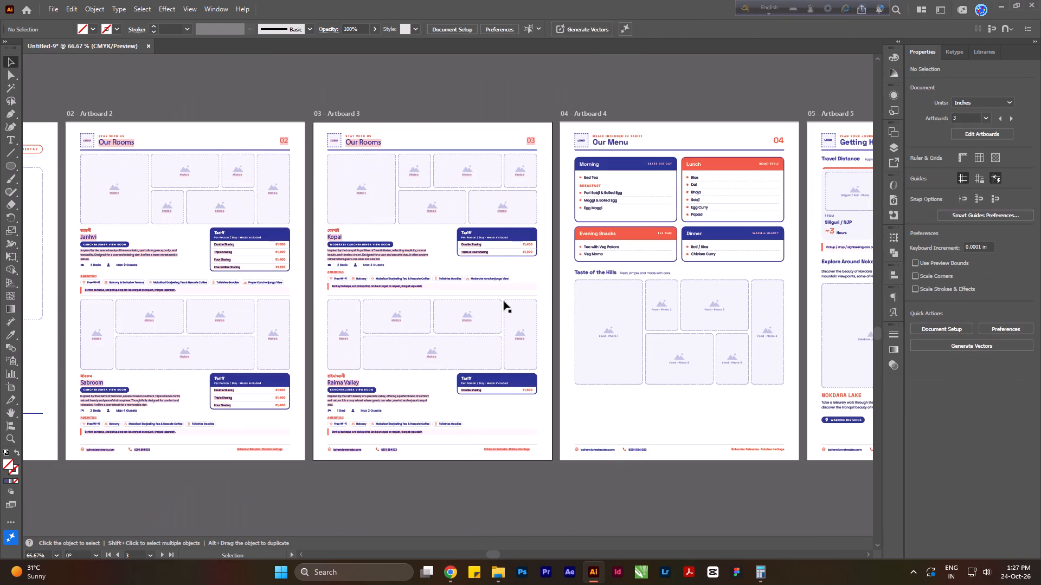
Release the remaining clipping mask around the Artboard 3 content and delete its page-sized outline.
left_click(520, 450)
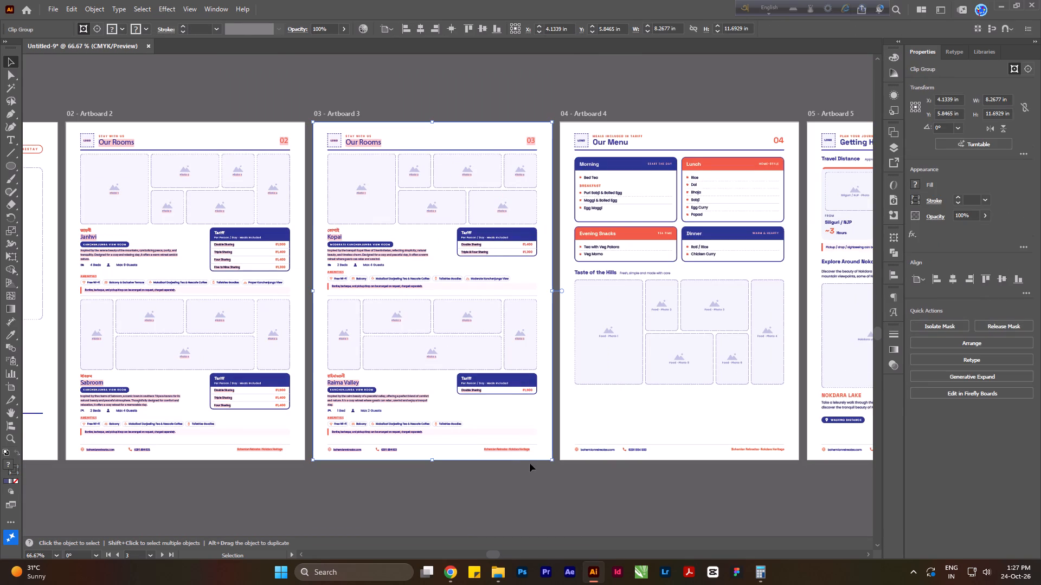
left_click_drag(531, 461, 529, 476)
left_click_drag(533, 459, 527, 485)
left_click_drag(534, 459, 521, 490)
left_click_drag(537, 460, 529, 486)
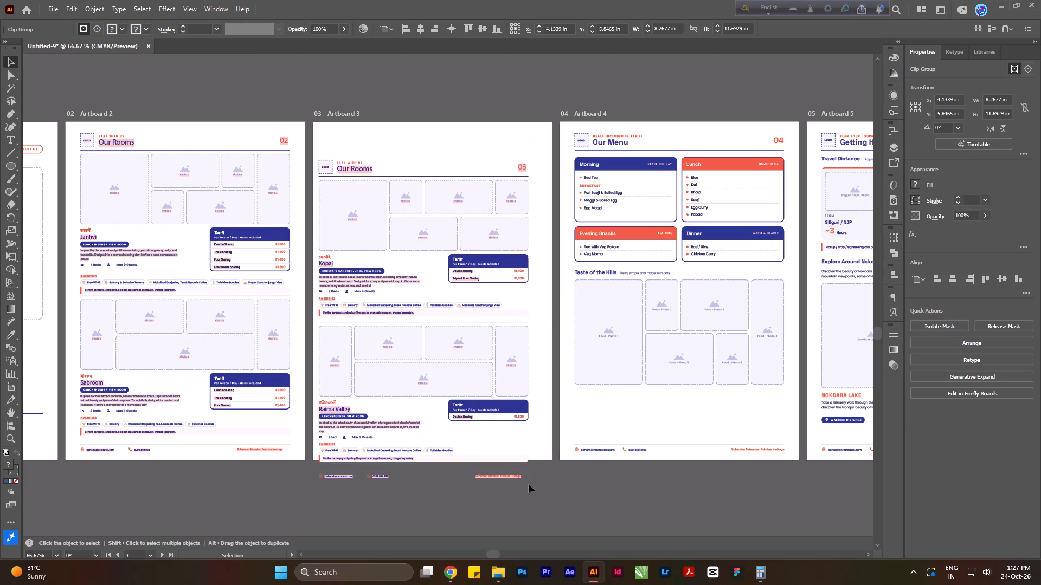
key("ctrl+z")
right_click(505, 248)
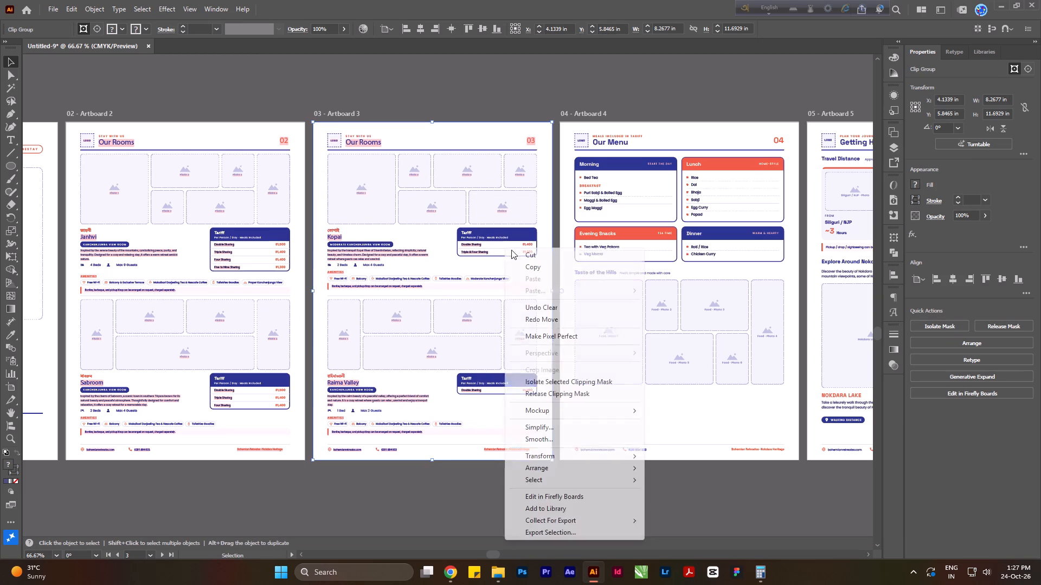
left_click(544, 397)
left_click(485, 492)
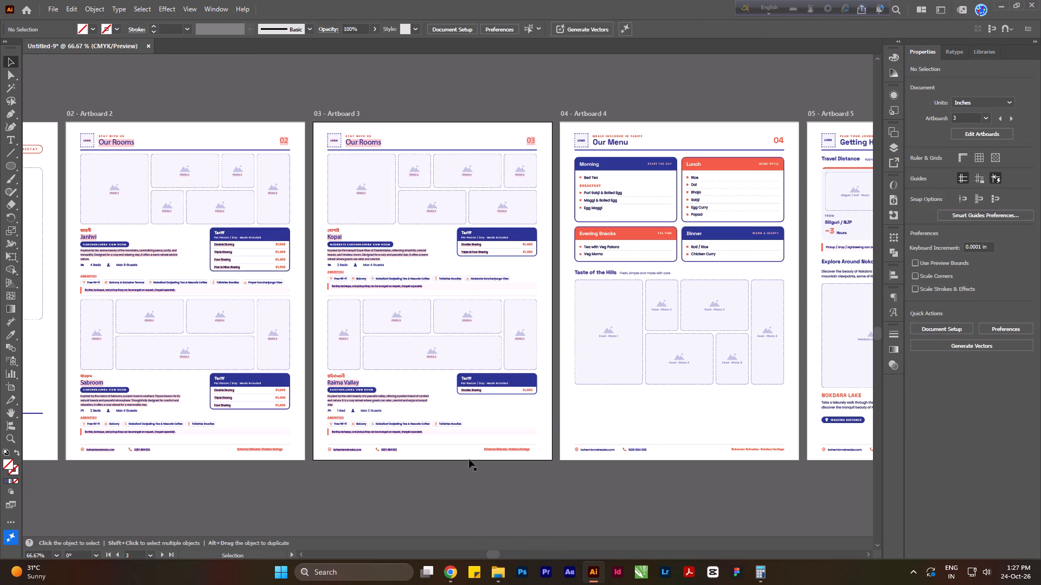
left_click_drag(470, 459, 468, 472)
left_click_drag(473, 460, 467, 486)
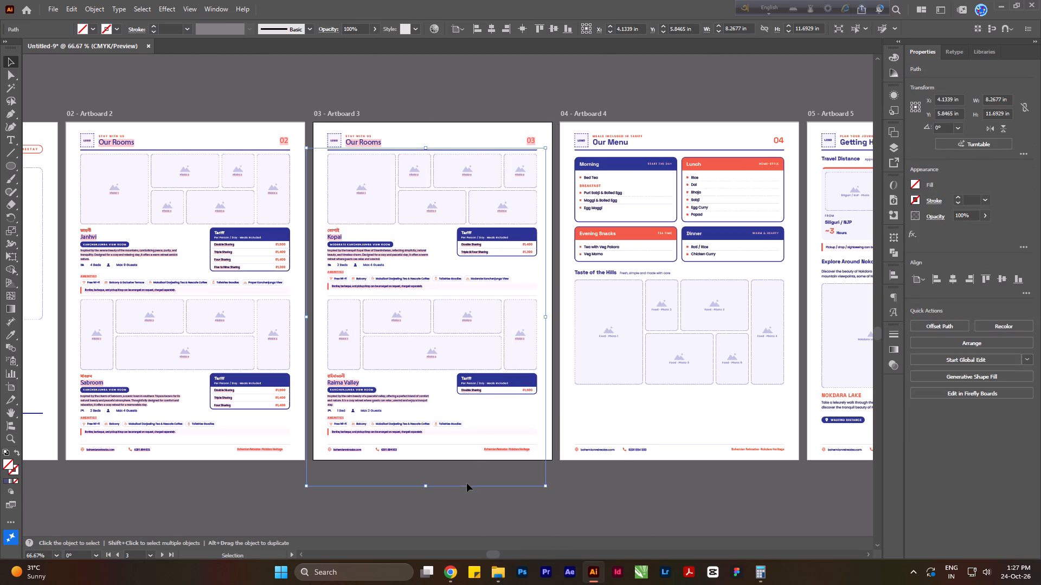
key("Delete")
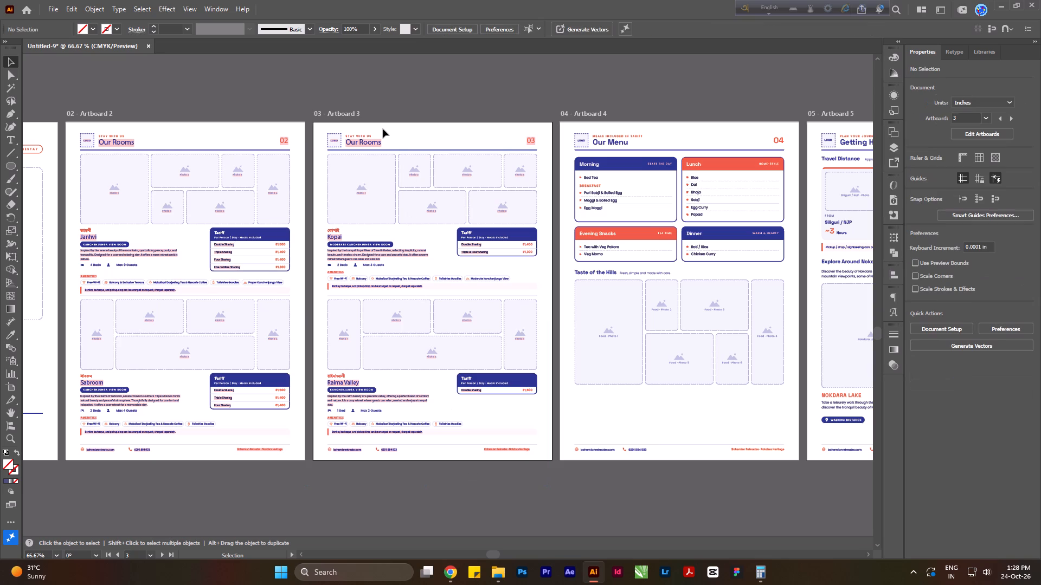
left_click(383, 129)
left_click(387, 120)
left_click(387, 122)
Embed the linked Our Menu page on Artboard 4.
left_click(590, 126)
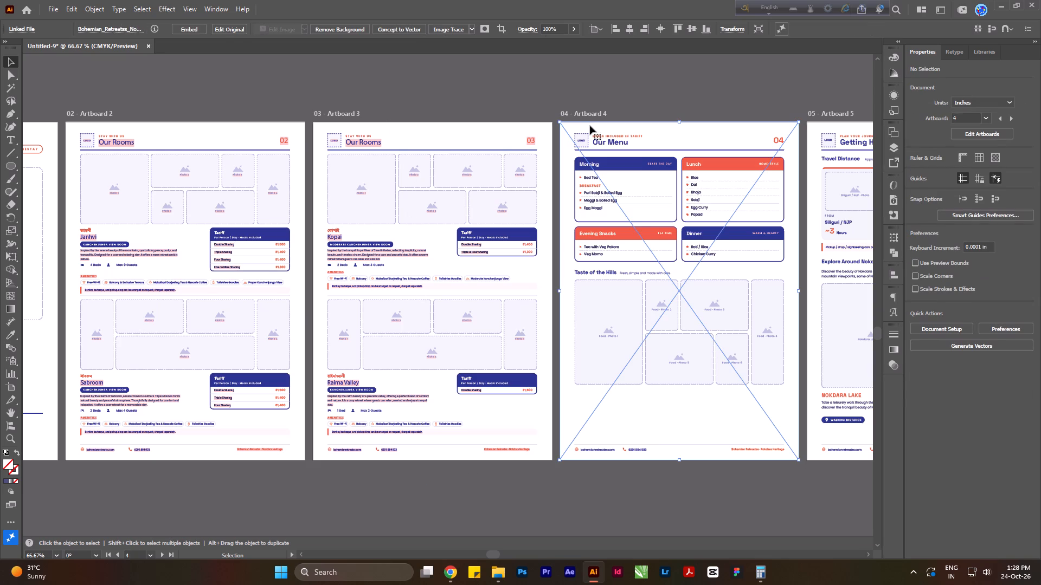
scroll(208, 170, "down", 1, "alt")
scroll(854, 262, "up", 1, "alt")
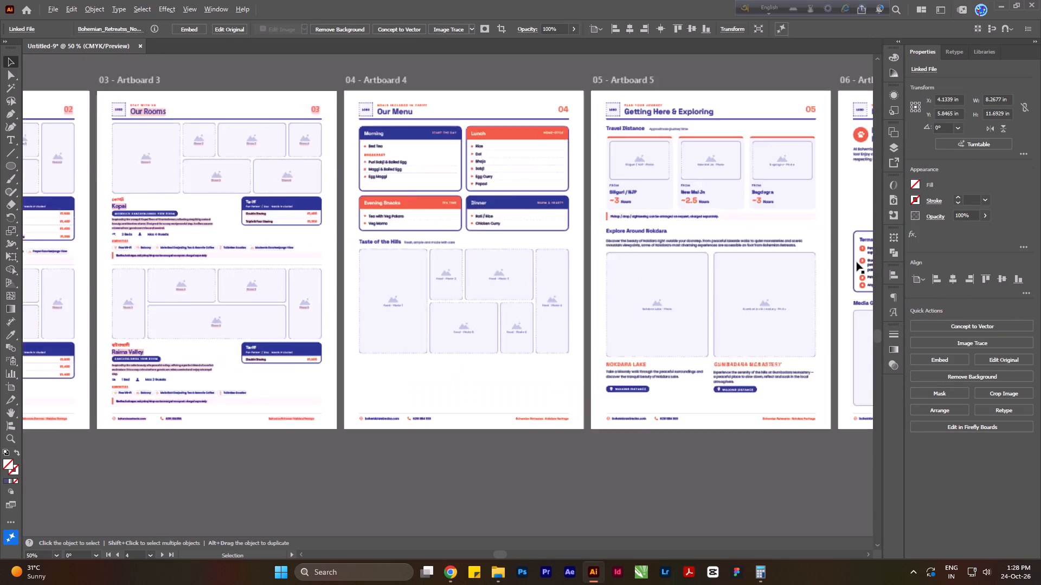
scroll(857, 262, "up", 1, "alt")
scroll(355, 292, "down", 1, "alt")
left_click(196, 29)
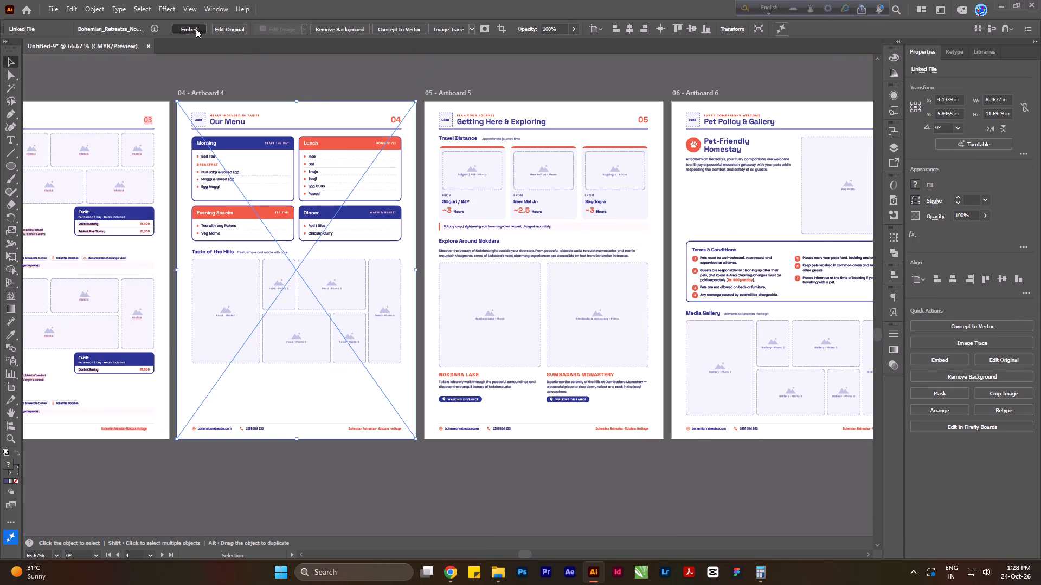
Ungroup the embedded Our Menu artwork on Artboard 4 and release its page-wide clipping mask.
left_click(326, 83)
left_click(328, 107)
right_click(330, 106)
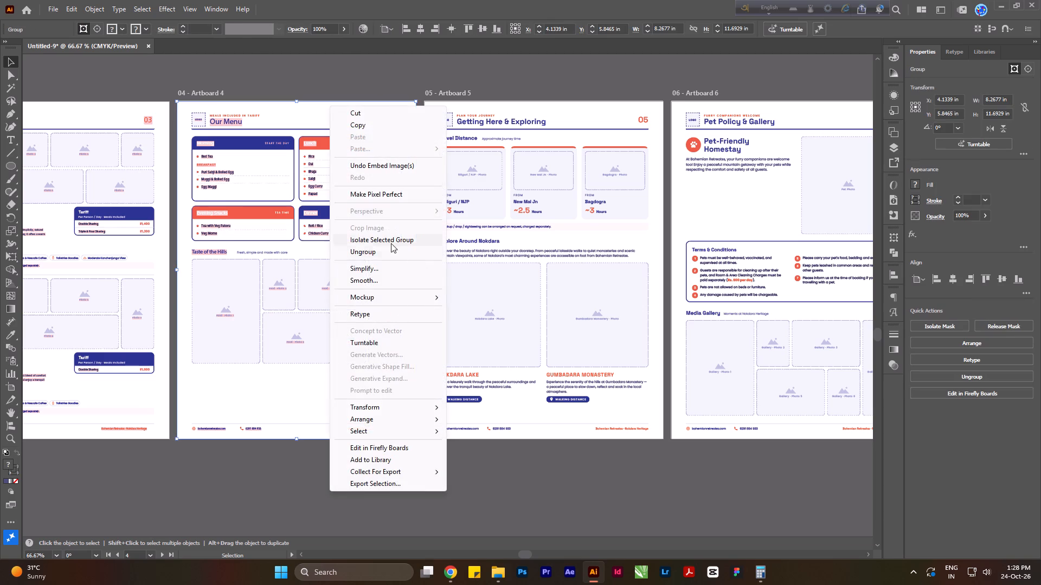
left_click(389, 257)
left_click(350, 87)
left_click(356, 101)
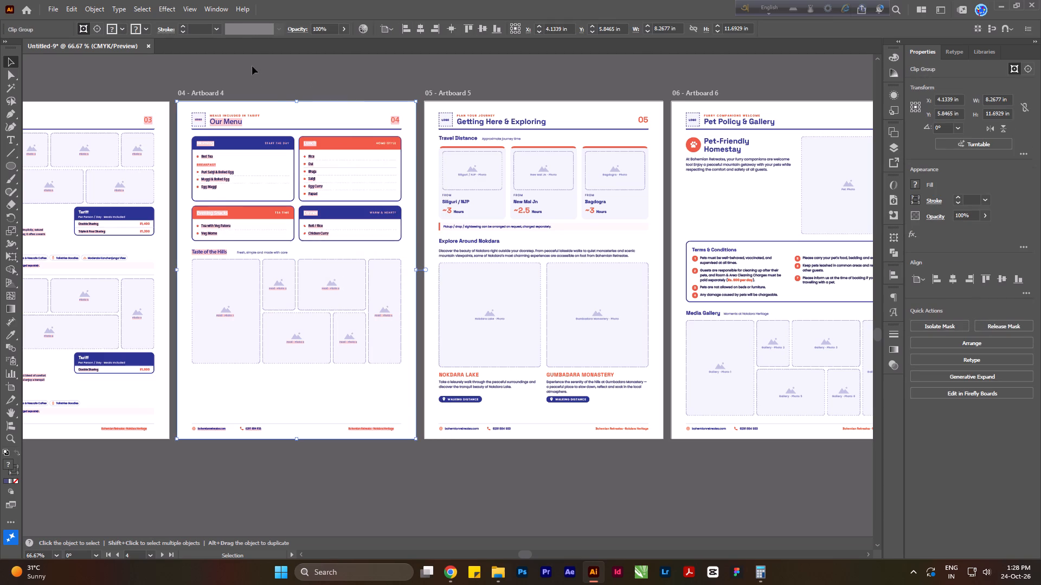
right_click(288, 109)
left_click(336, 253)
Delete the leftover page-sized background and unfilled frames from Artboard 4, keeping the menu content in place.
left_click(326, 89)
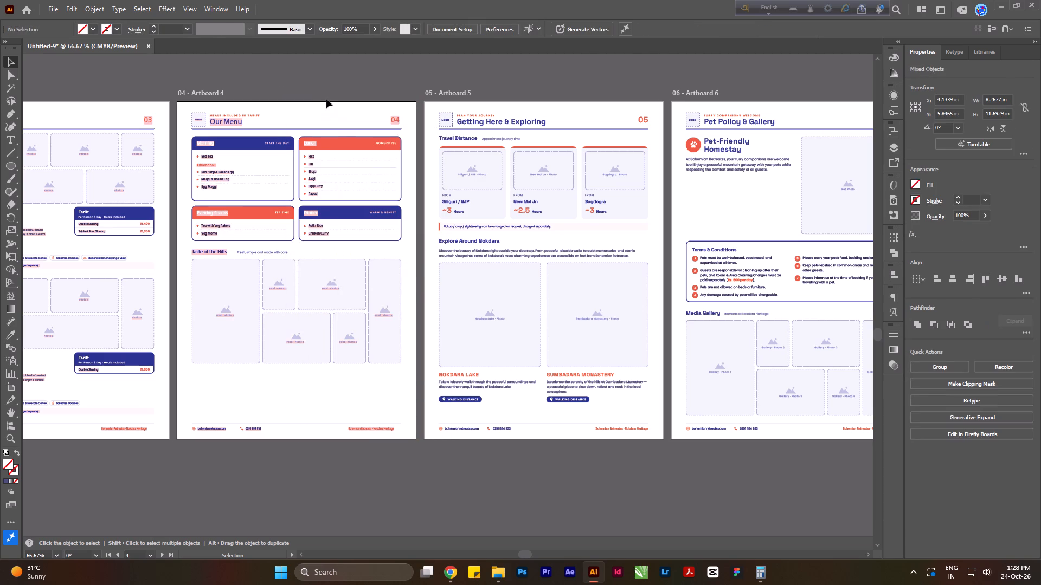
left_click_drag(327, 102, 345, 81)
key("Delete")
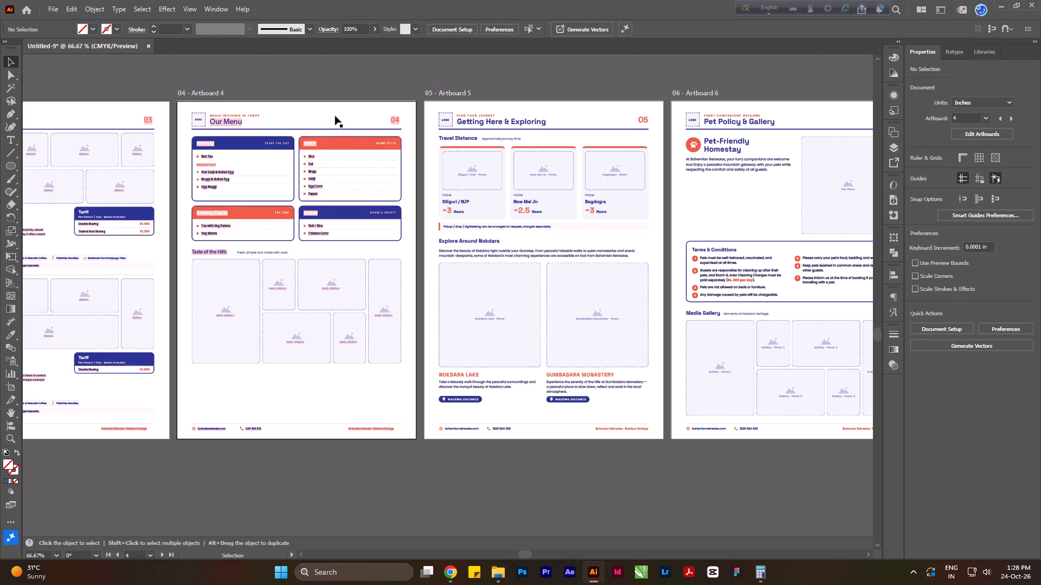
left_click_drag(335, 110, 365, 80)
key("Delete")
left_click_drag(337, 111, 371, 85)
key("Delete")
left_click_drag(344, 106, 372, 82)
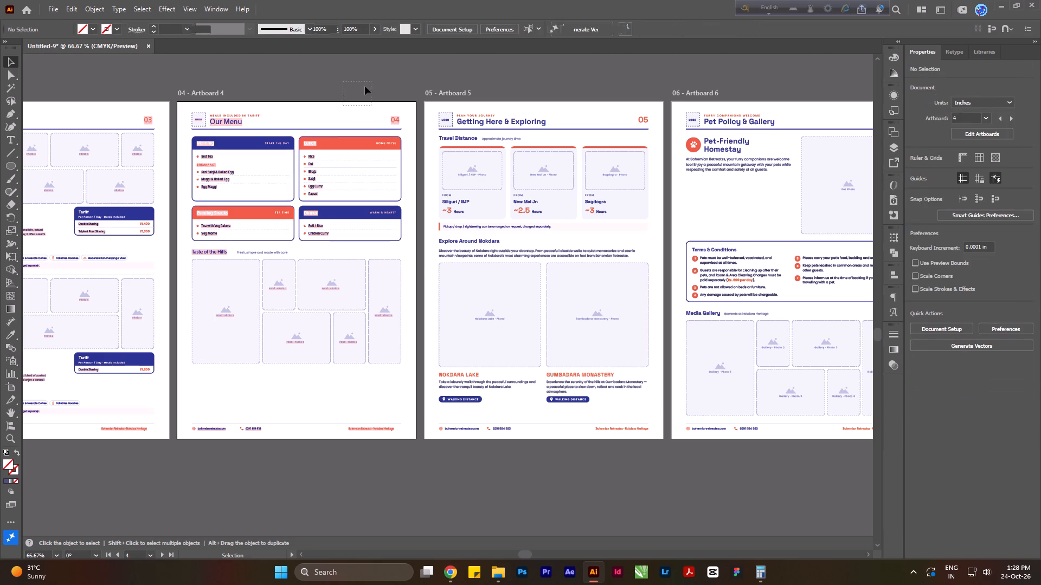
Release the remaining clipping mask around the Artboard 4 menu content and delete its page-sized outline.
left_click_drag(350, 102, 383, 77)
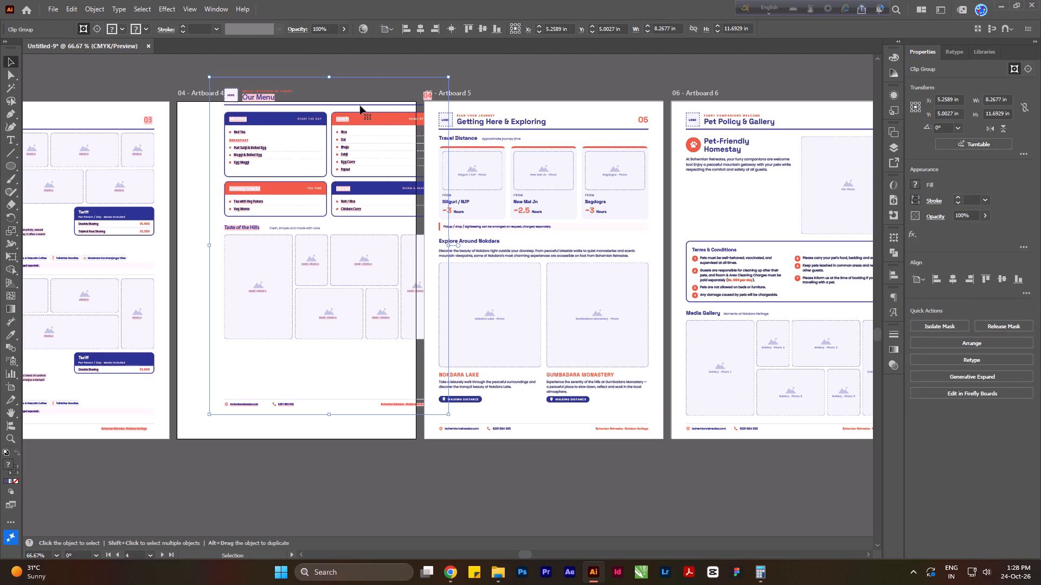
key("ctrl+z")
right_click(261, 216)
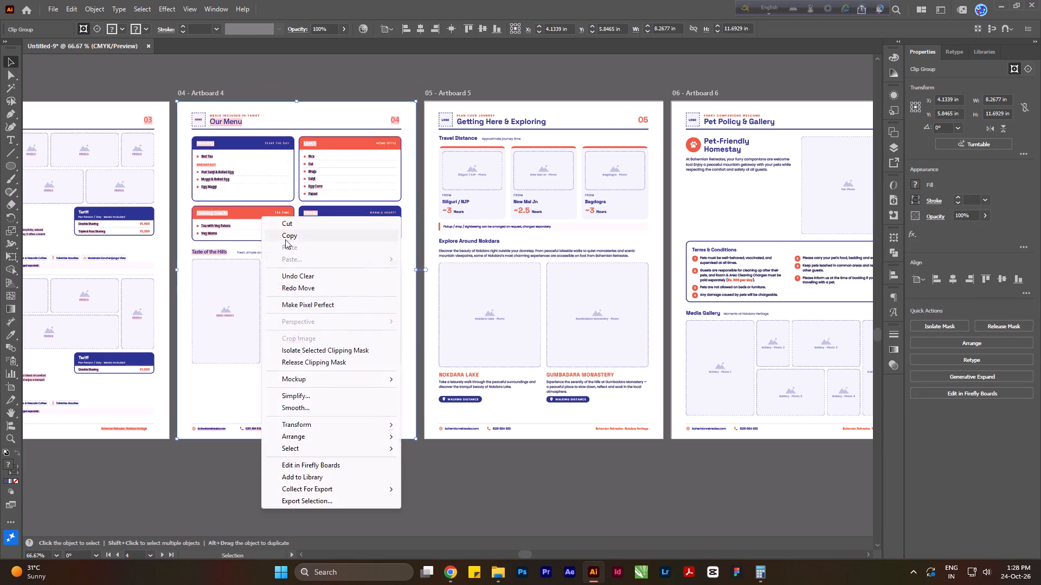
left_click(342, 366)
left_click(275, 452)
left_click_drag(282, 438, 282, 447)
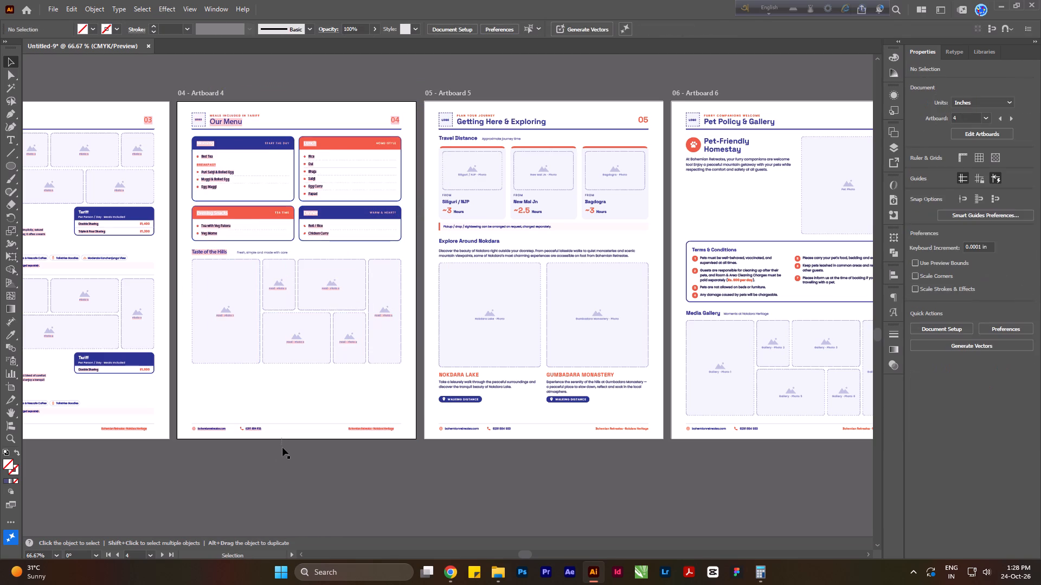
left_click_drag(282, 447, 282, 450)
left_click_drag(286, 440, 285, 453)
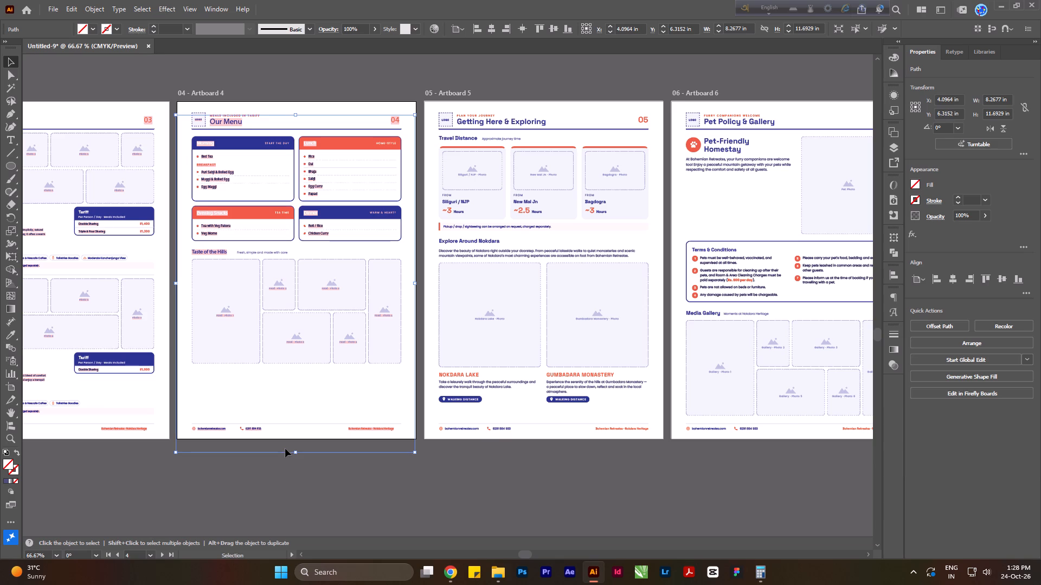
key("Delete")
left_click(287, 447)
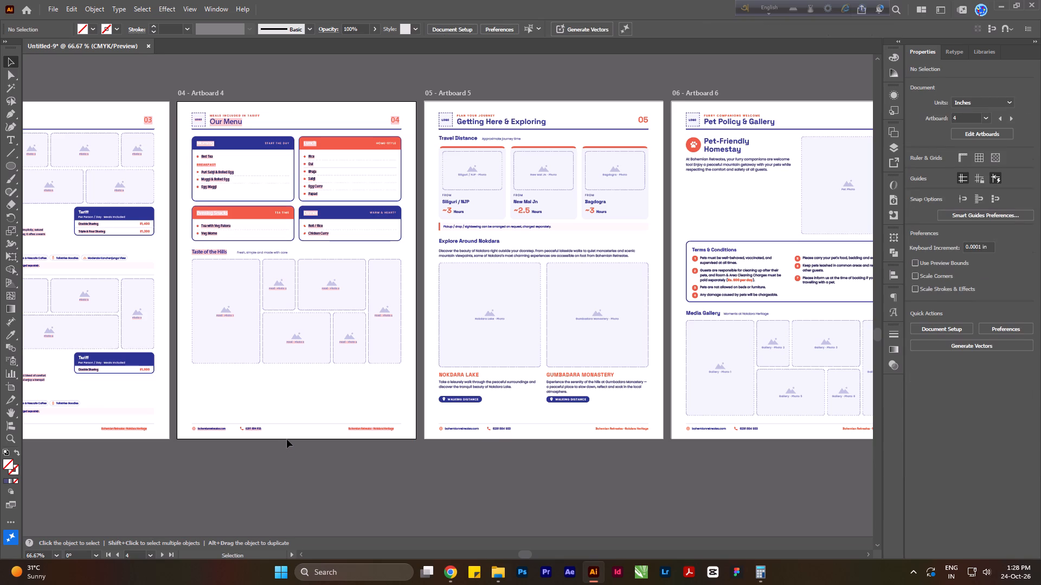
left_click(289, 439)
left_click_drag(290, 446, 307, 420)
left_click(297, 445)
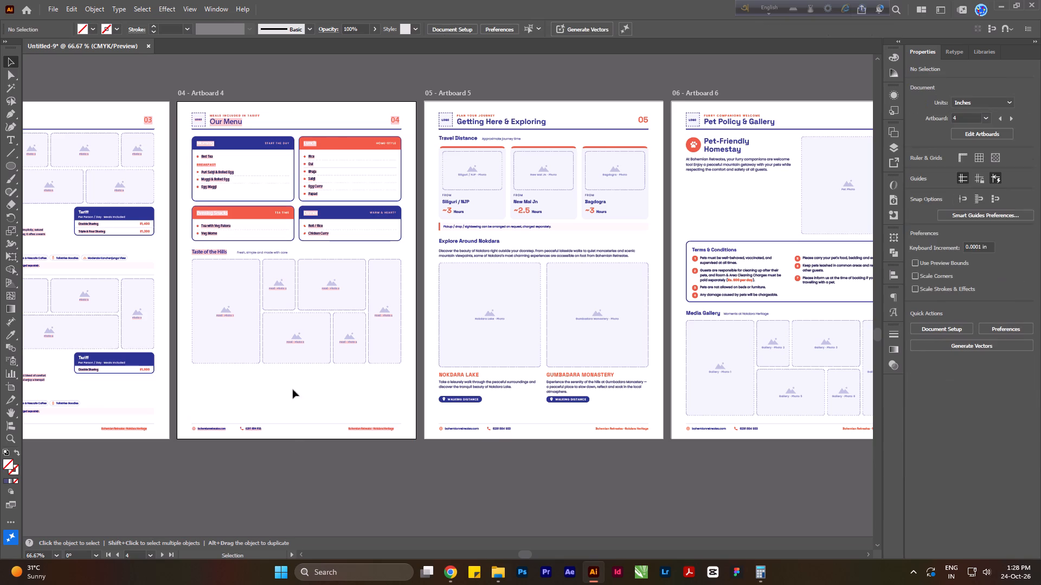
left_click(291, 353)
left_click(293, 387)
Embed the linked Getting Here & Exploring page on Artboard 5, accepting the conversion of some text to outlines.
scroll(640, 210, "up", 1, "alt")
left_click(640, 209)
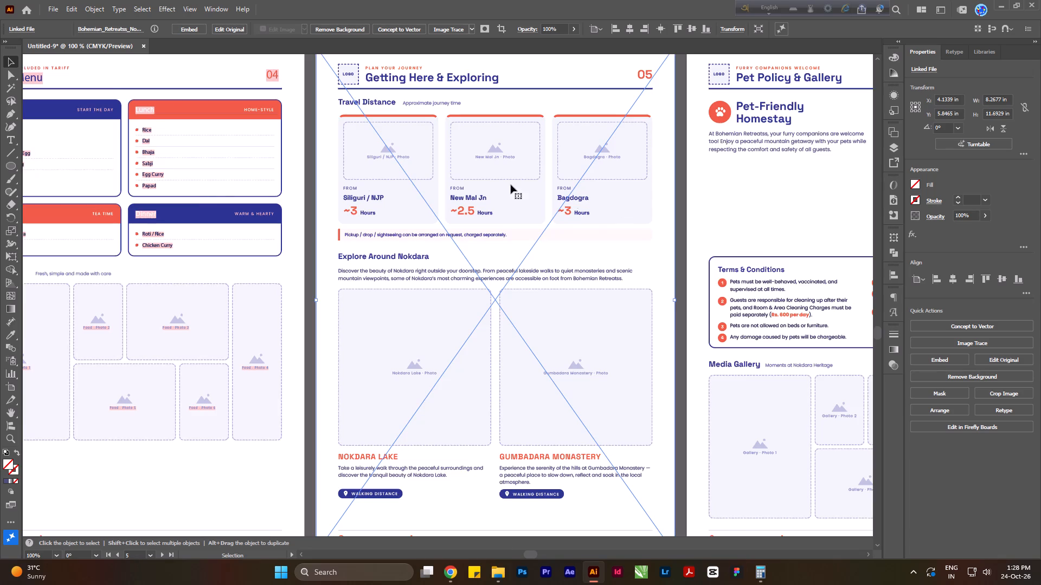
scroll(364, 181, "down", 1, "alt")
left_click(189, 32)
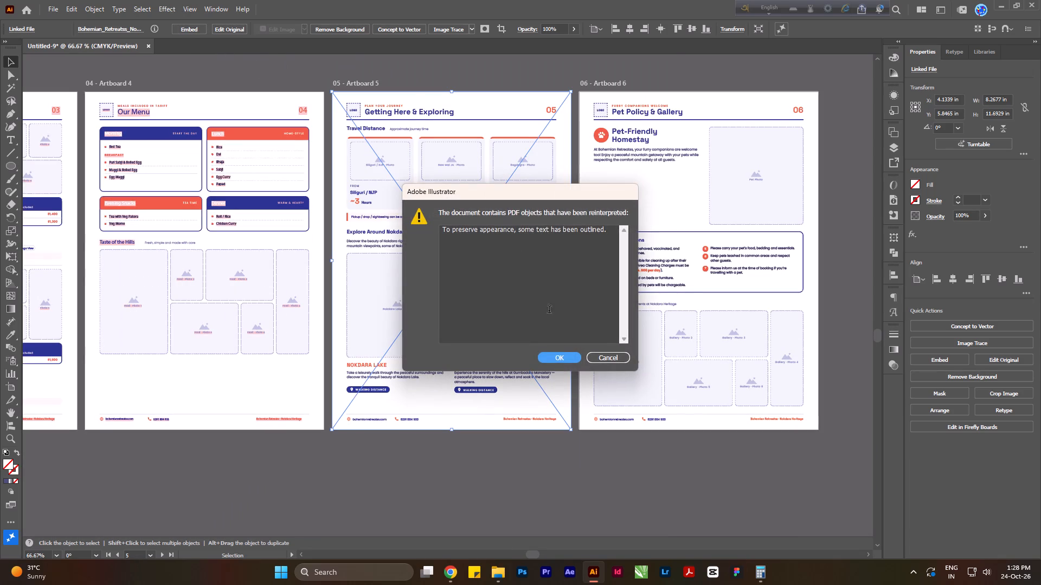
left_click(559, 361)
scroll(506, 98, "up", 1, "alt")
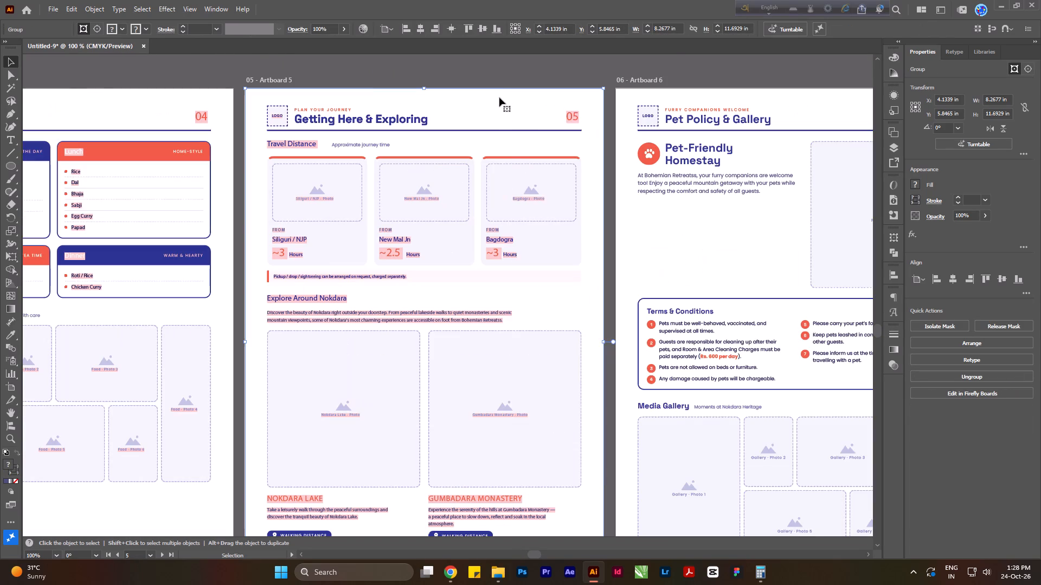
Ungroup the embedded Getting Here & Exploring artwork on Artboard 5 and release its page-wide clipping mask.
right_click(499, 97)
left_click_drag(547, 234, 545, 240)
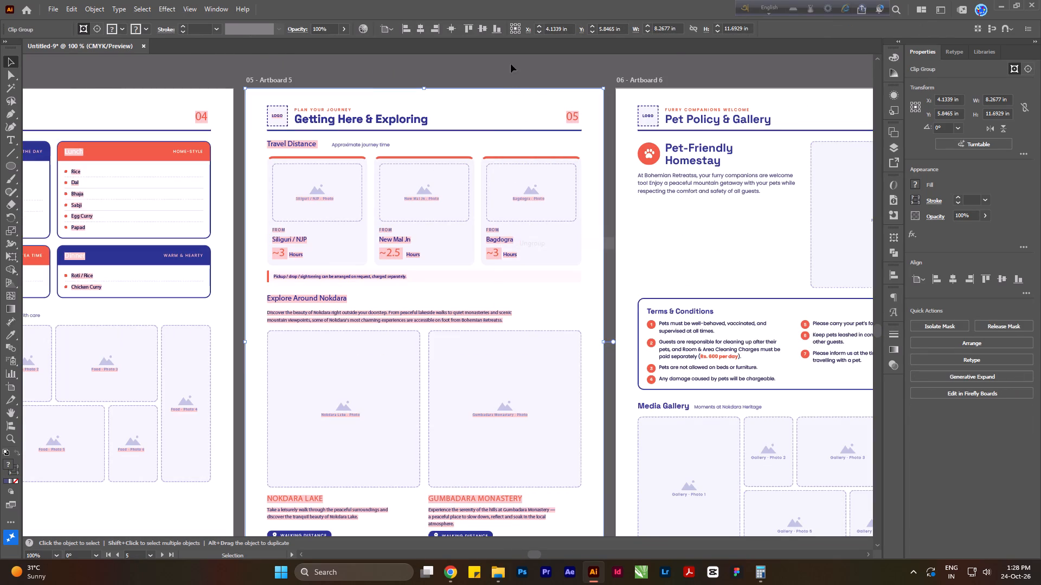
left_click(511, 64)
left_click_drag(510, 90, 528, 63)
key("ctrl+z")
right_click(486, 92)
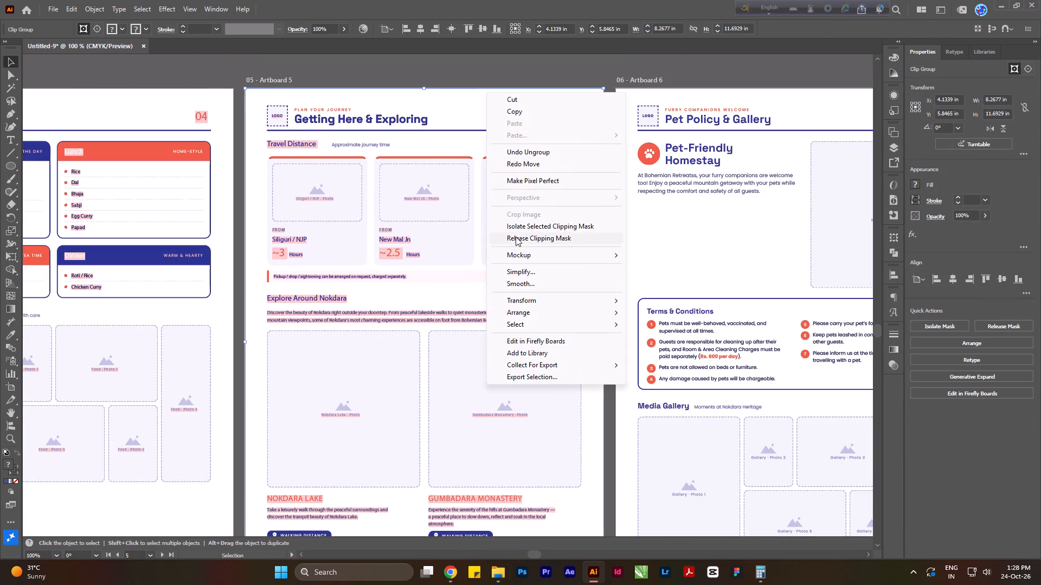
left_click(520, 243)
Delete the white page-sized background and the leftover page frame from Artboard 5, keeping the travel content in place.
left_click(509, 77)
left_click_drag(501, 99, 524, 68)
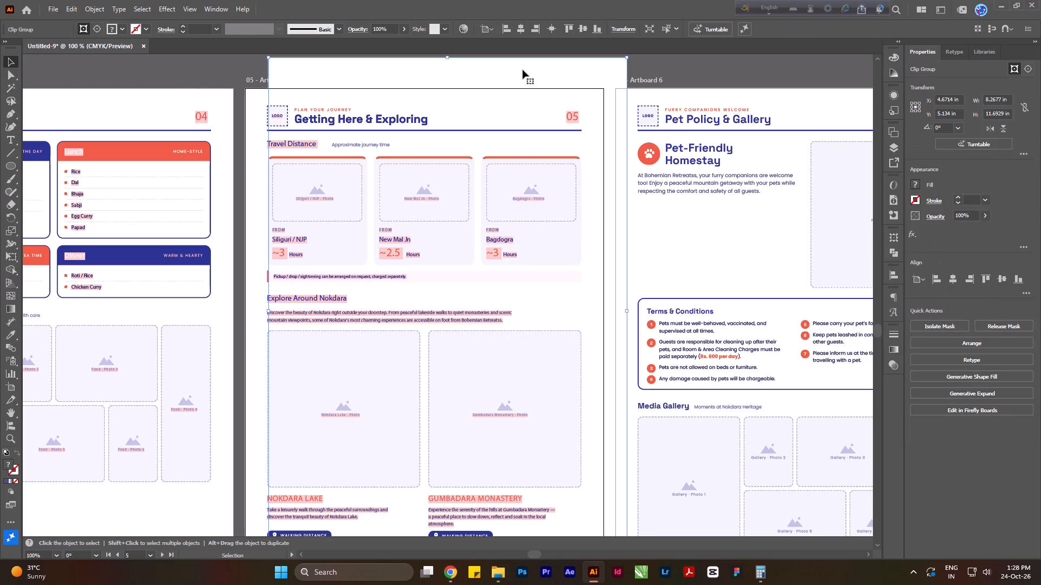
key("Delete")
left_click_drag(490, 105, 532, 55)
key("Delete")
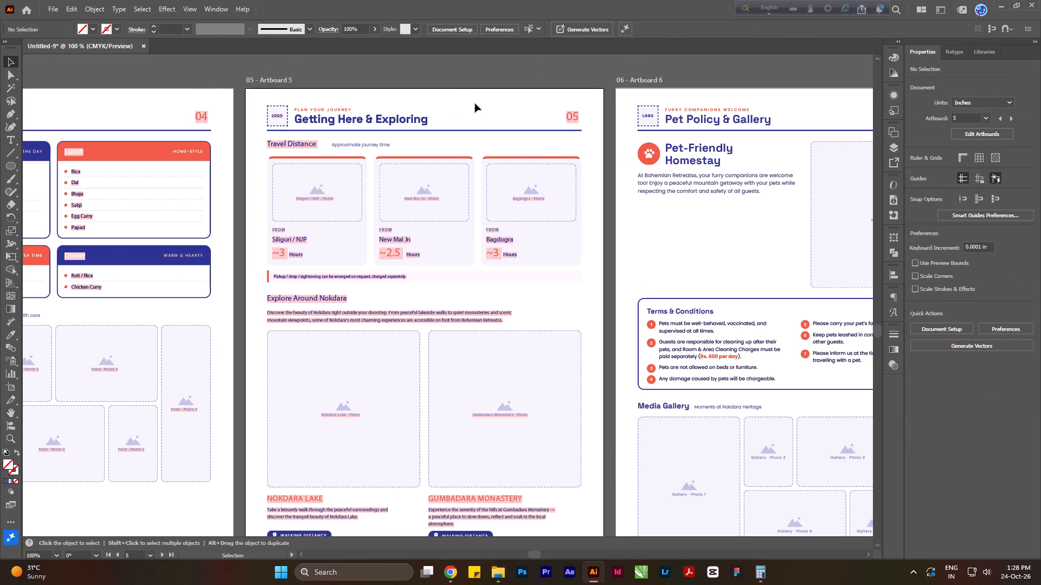
Release the remaining clipping mask around the Getting Here & Exploring content on Artboard 5.
left_click(466, 149)
left_click_drag(466, 148, 471, 139)
left_click_drag(472, 110, 490, 86)
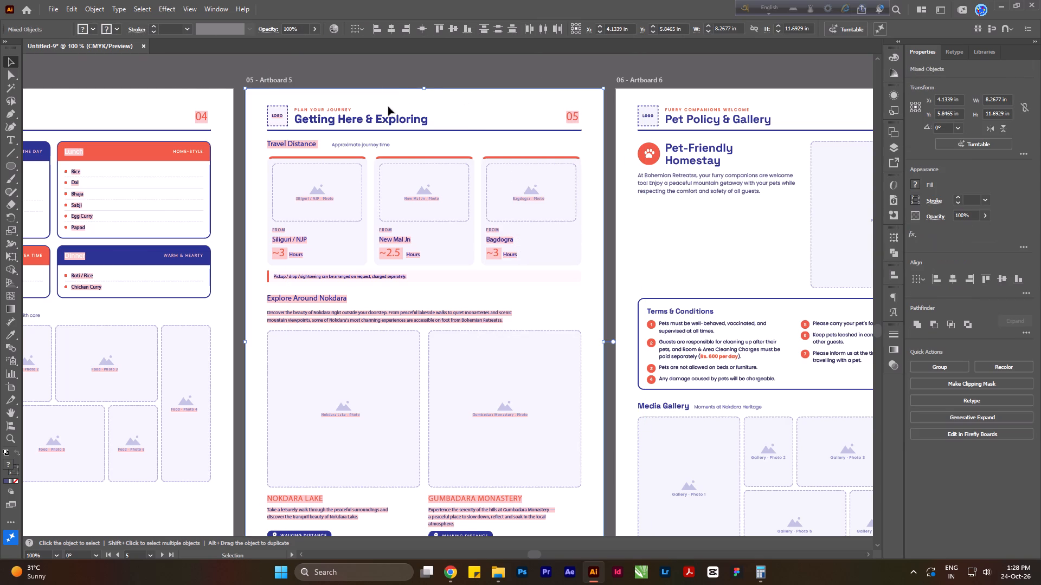
right_click(402, 89)
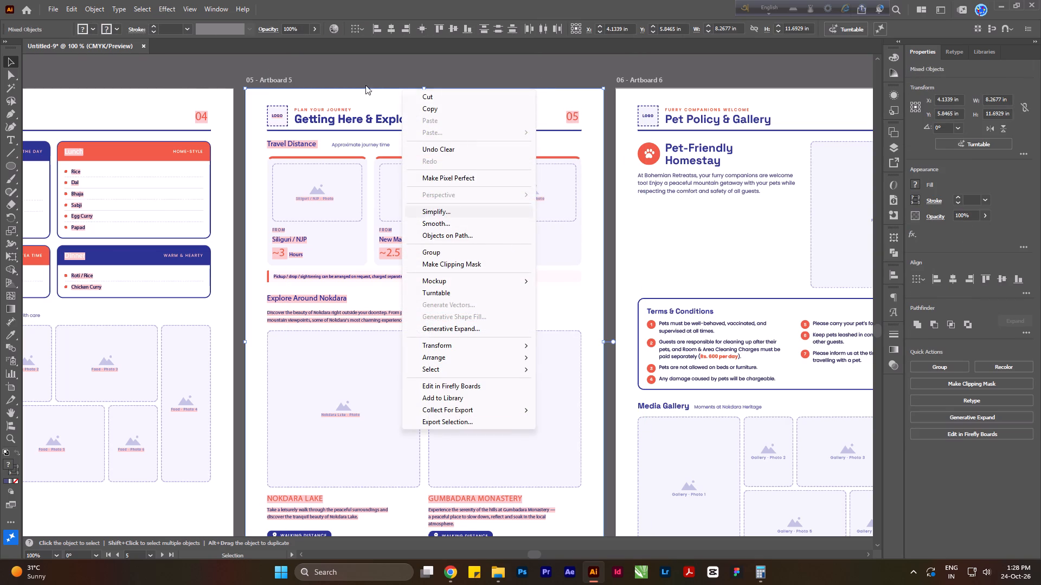
left_click(365, 84)
left_click(338, 121)
left_click_drag(340, 118, 370, 87)
key("ctrl+z")
right_click(337, 119)
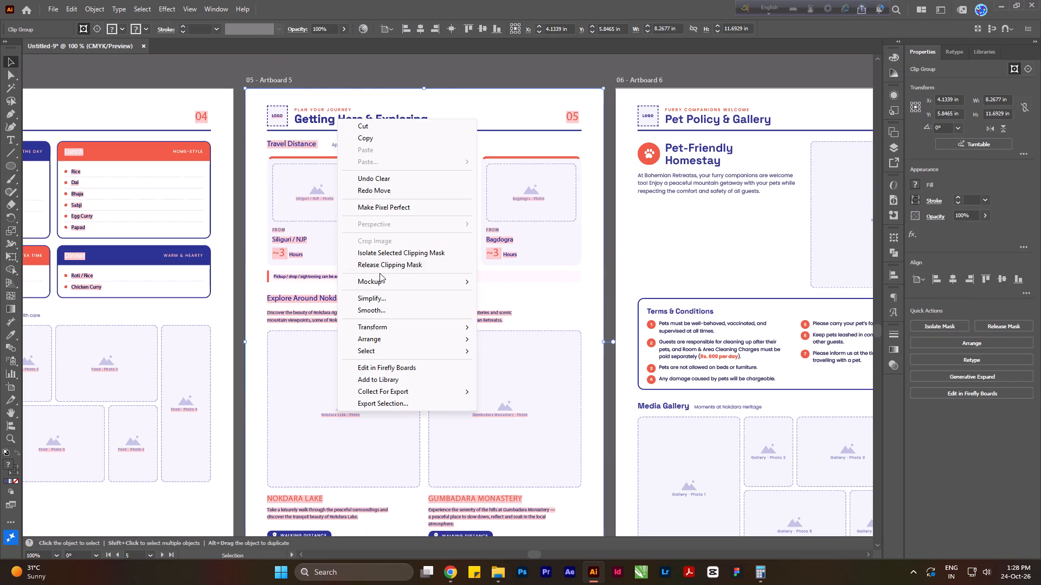
left_click(381, 268)
Delete the page-sized unfilled outline left by the released mask on Artboard 5.
left_click(430, 61)
left_click(402, 115)
left_click(392, 120)
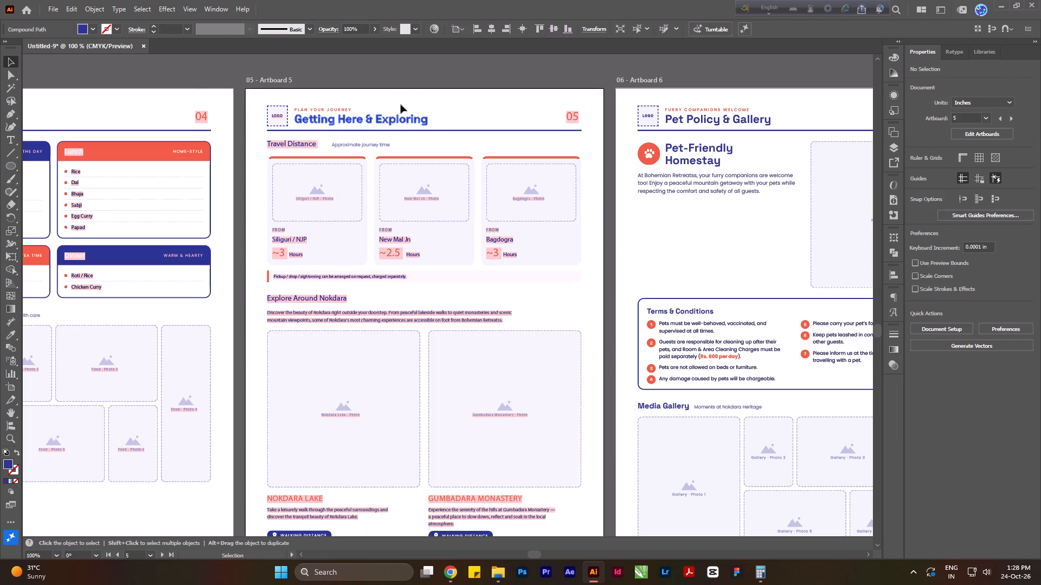
left_click(416, 62)
left_click_drag(406, 84, 402, 101)
left_click_drag(409, 88, 438, 81)
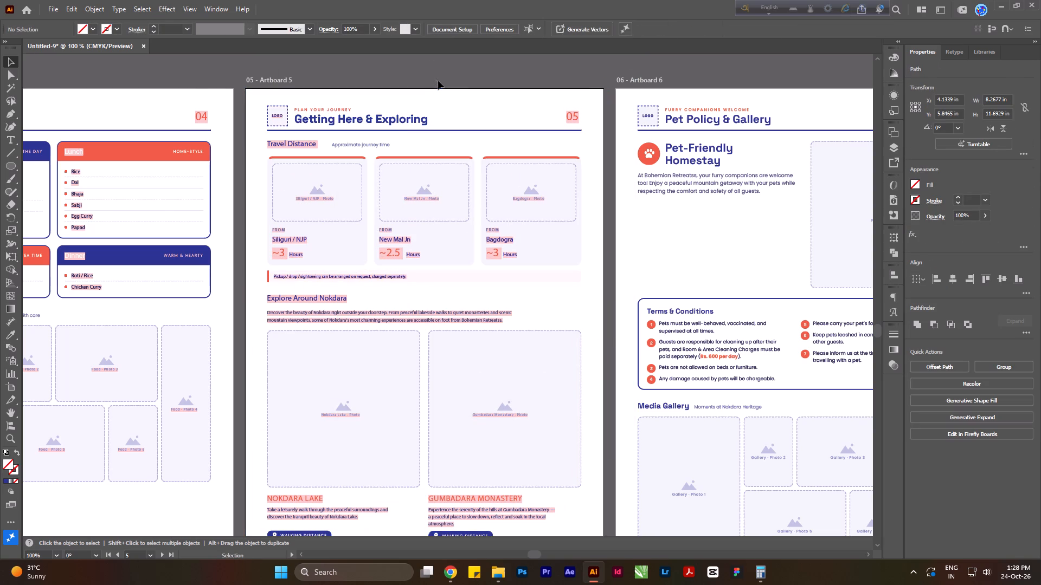
left_click(433, 90)
left_click_drag(433, 89, 438, 81)
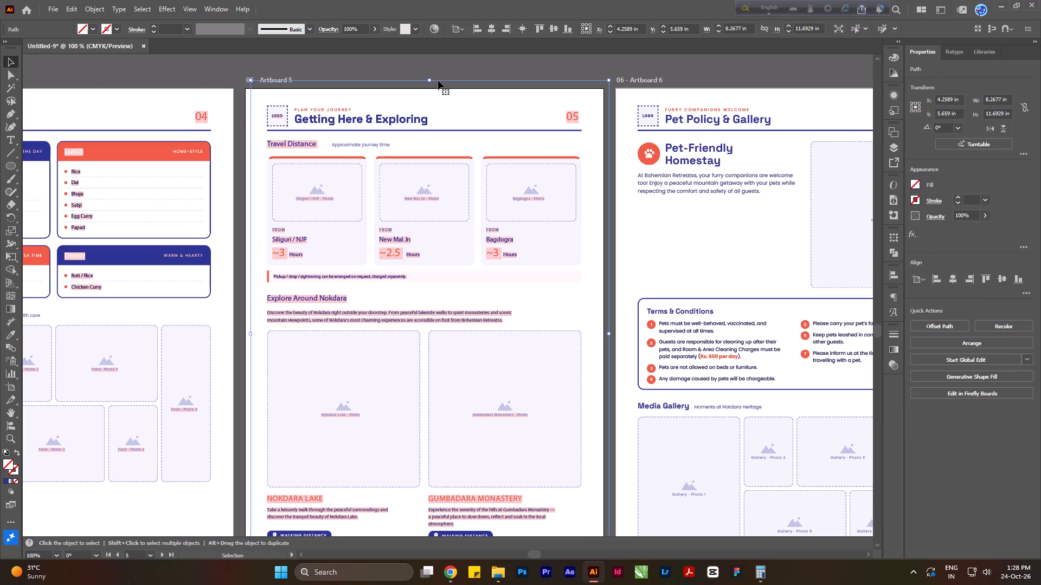
key("Delete")
Delete the remaining unfilled page-sized frame from Artboard 5 and check that the page's contents are separately selectable.
scroll(403, 173, "down", 12)
left_click_drag(376, 442, 407, 408)
left_click(410, 447)
left_click_drag(391, 441, 400, 428)
left_click_drag(405, 428, 397, 459)
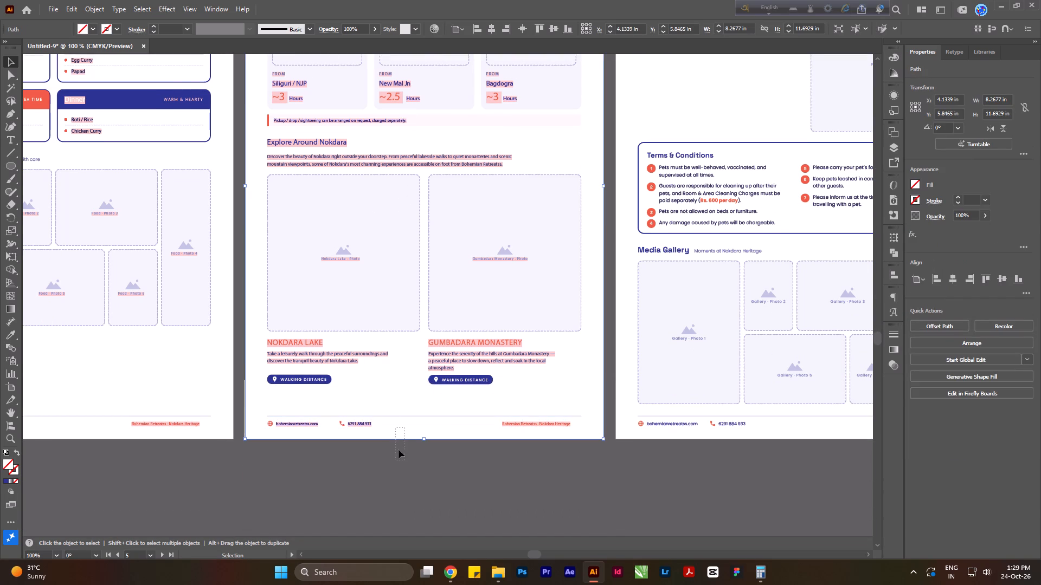
left_click_drag(403, 438, 403, 450)
left_click_drag(405, 439, 402, 464)
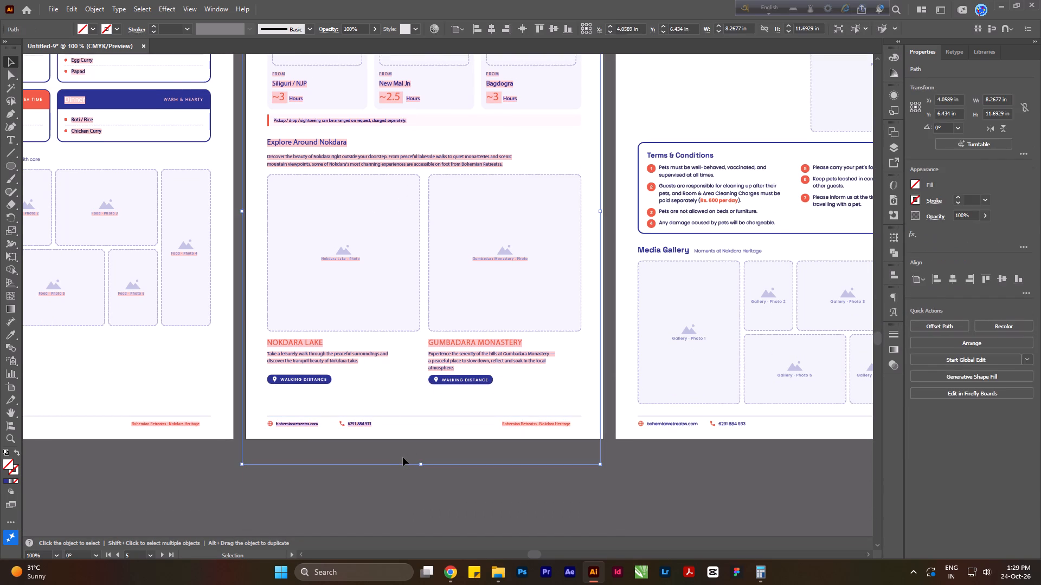
key("Delete")
scroll(399, 439, "up", 9)
scroll(328, 133, "up", 3)
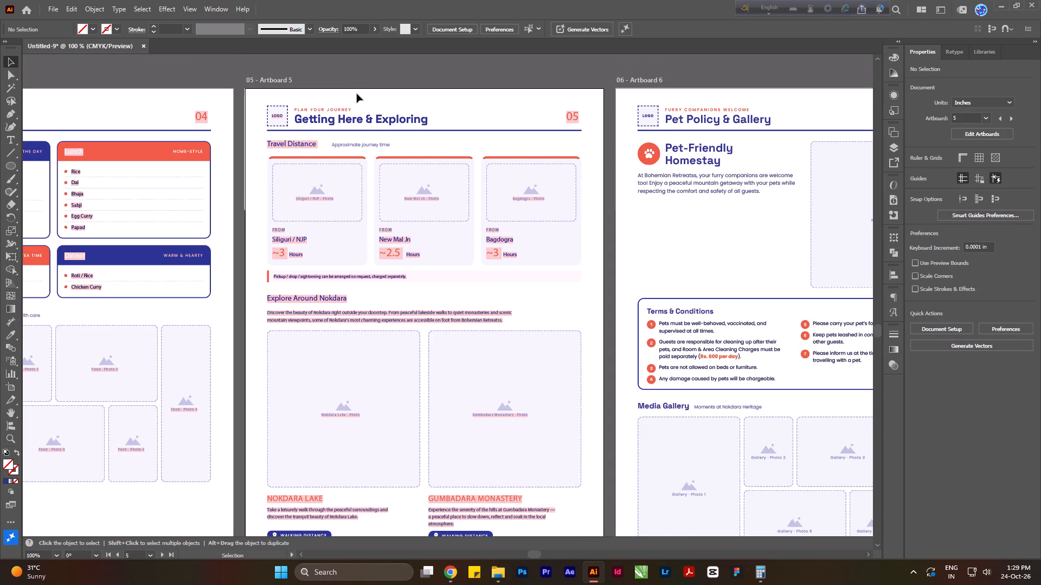
left_click(357, 94)
left_click_drag(362, 92, 371, 77)
left_click_drag(297, 78, 441, 295)
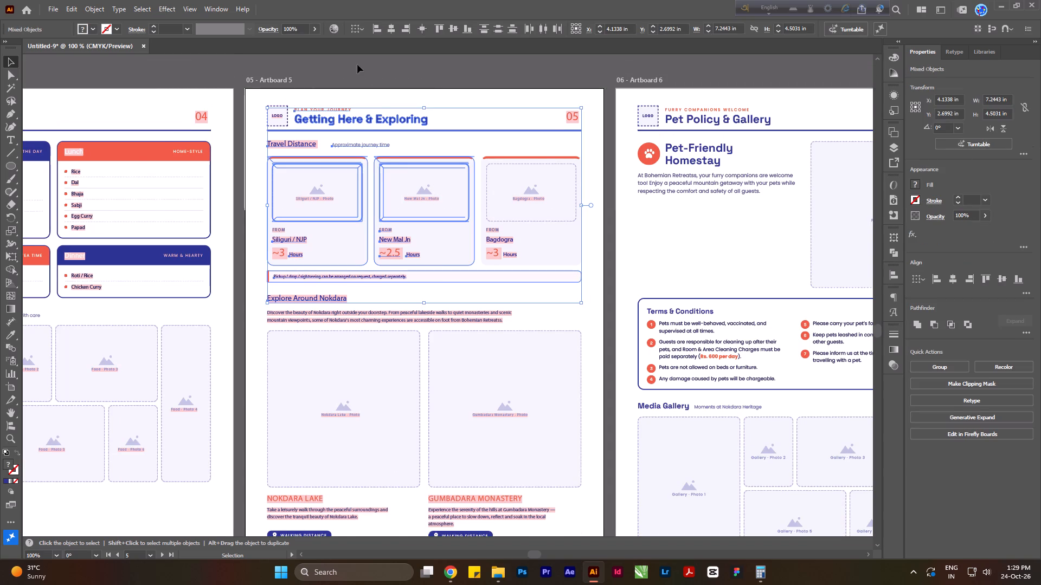
left_click(357, 64)
Embed the linked Pet Policy & Gallery page on Artboard 6.
scroll(255, 99, "down", 2, "alt")
scroll(558, 120, "up", 1, "alt")
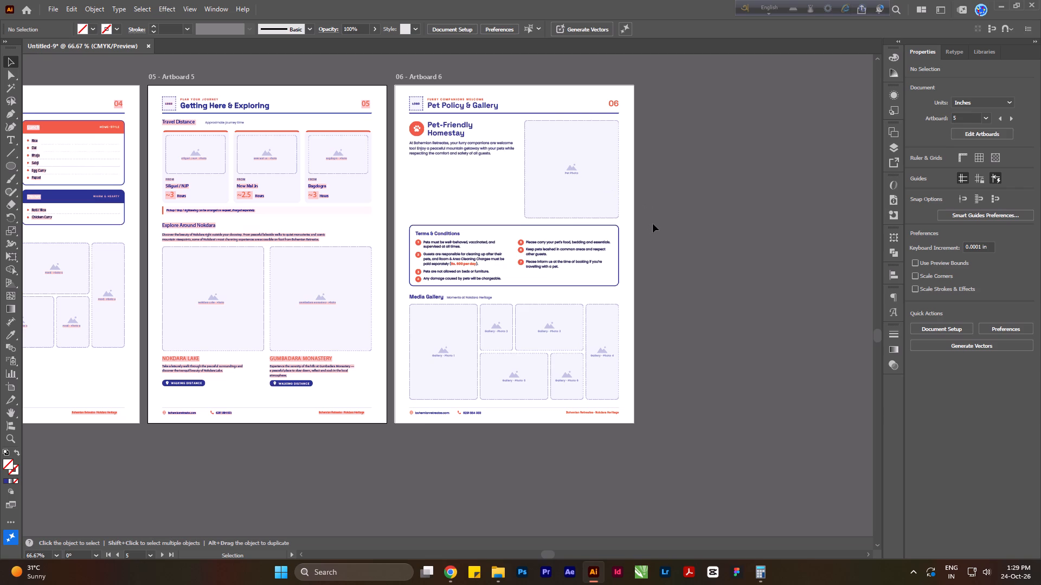
left_click_drag(658, 215, 634, 259)
left_click_drag(662, 237, 539, 285)
left_click(199, 31)
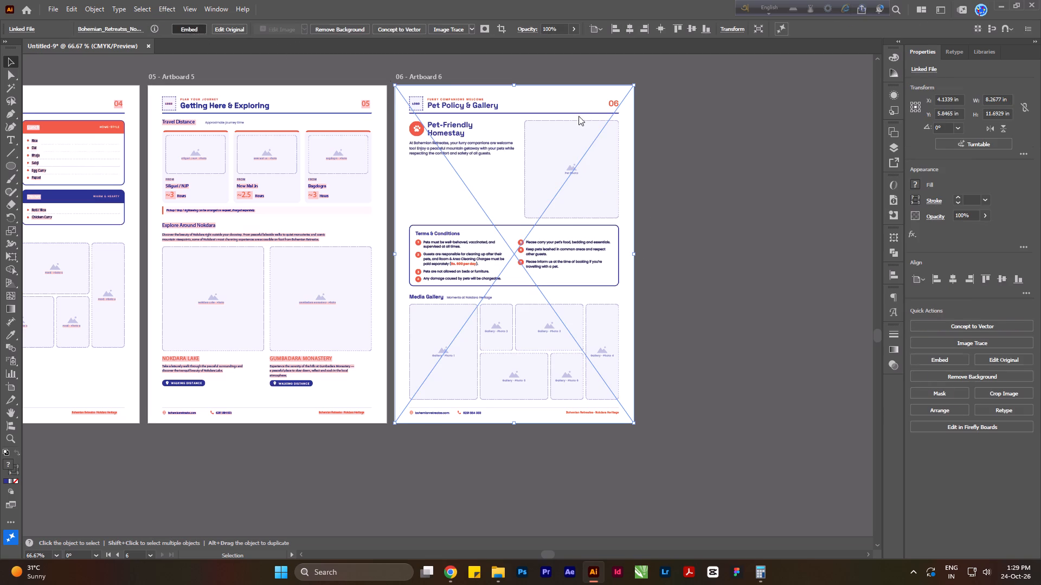
left_click(715, 167)
Ungroup the embedded Pet Policy & Gallery artwork on Artboard 6 and release its page-wide clipping mask.
left_click(611, 169)
right_click(611, 169)
left_click(699, 314)
left_click(771, 278)
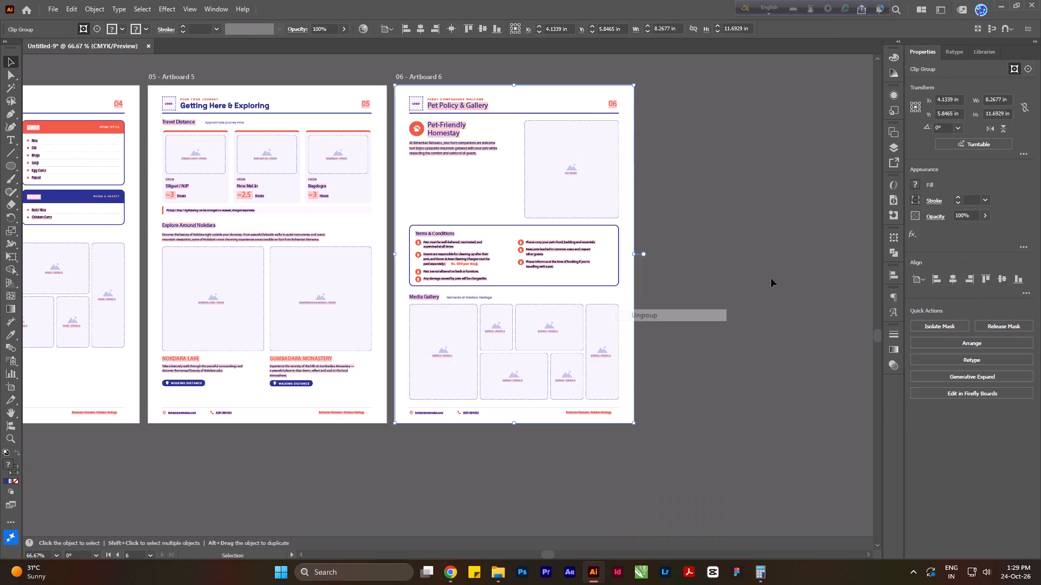
left_click_drag(634, 287, 684, 279)
key("ctrl+z")
right_click(560, 273)
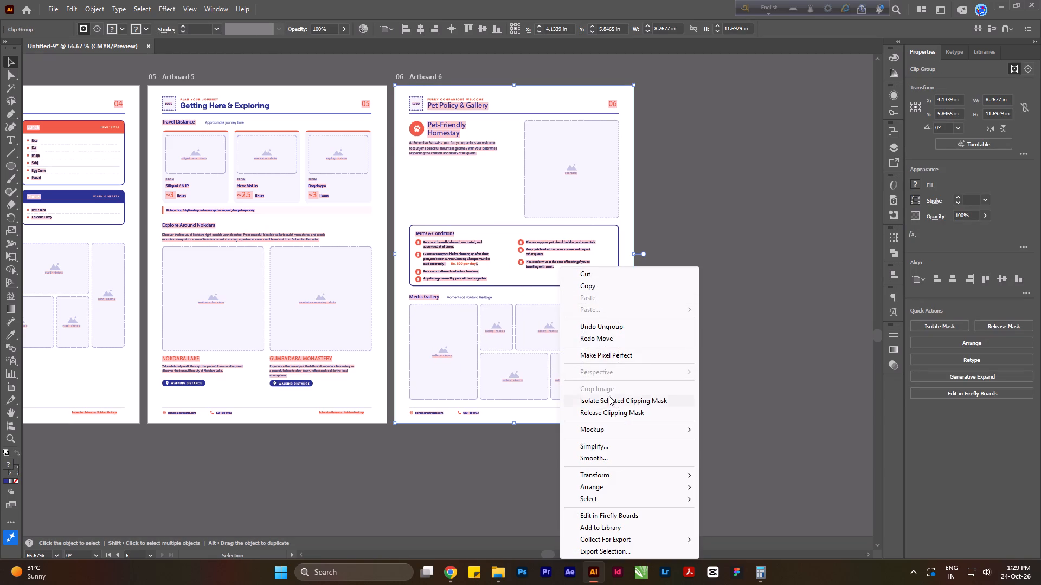
left_click(609, 407)
Delete the white page-sized background and leftover unfilled frames from Artboard 6, keeping the pet policy and gallery content.
left_click(737, 243)
left_click_drag(633, 294, 791, 314)
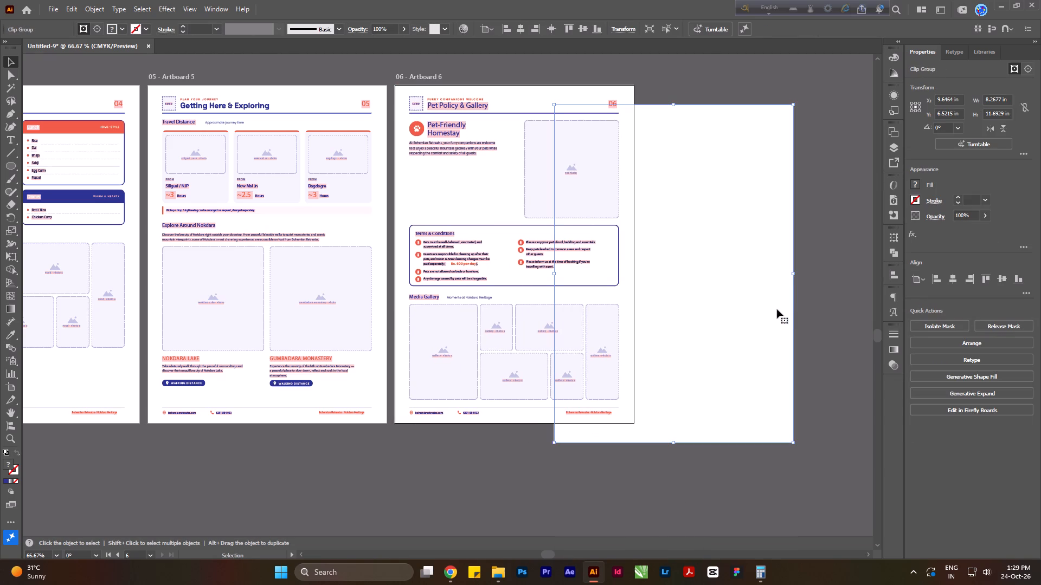
key("Delete")
left_click_drag(734, 282, 727, 284)
left_click_drag(589, 294, 691, 294)
key("Delete")
left_click_drag(611, 284, 629, 289)
left_click(663, 280)
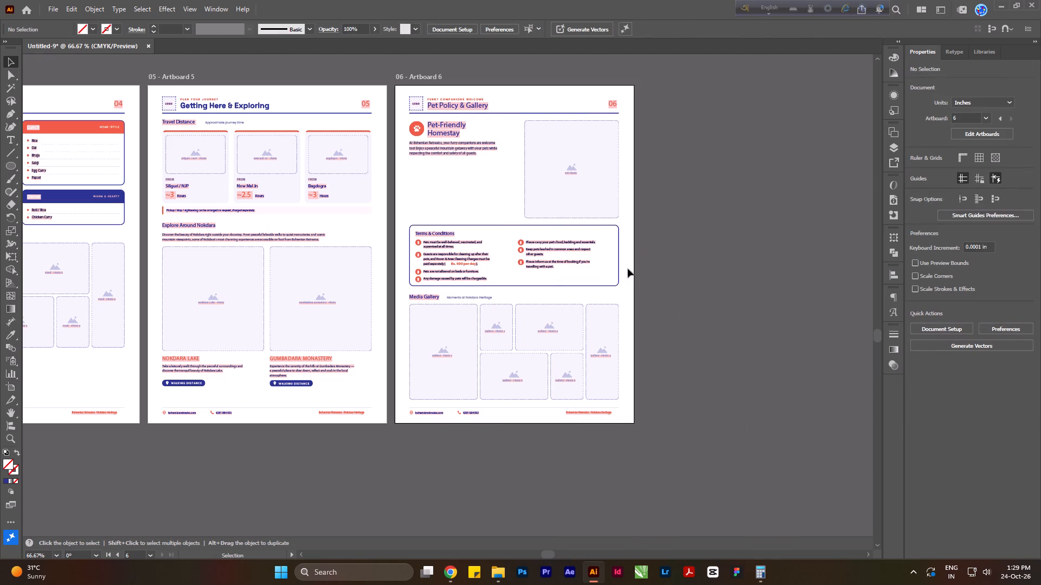
left_click_drag(614, 268, 654, 282)
right_click(634, 273)
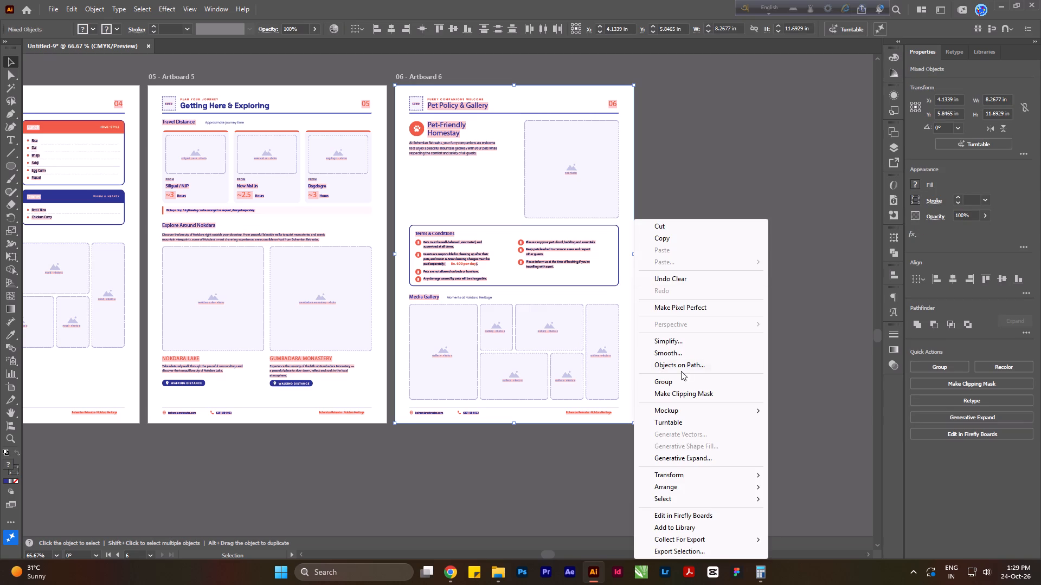
left_click(753, 67)
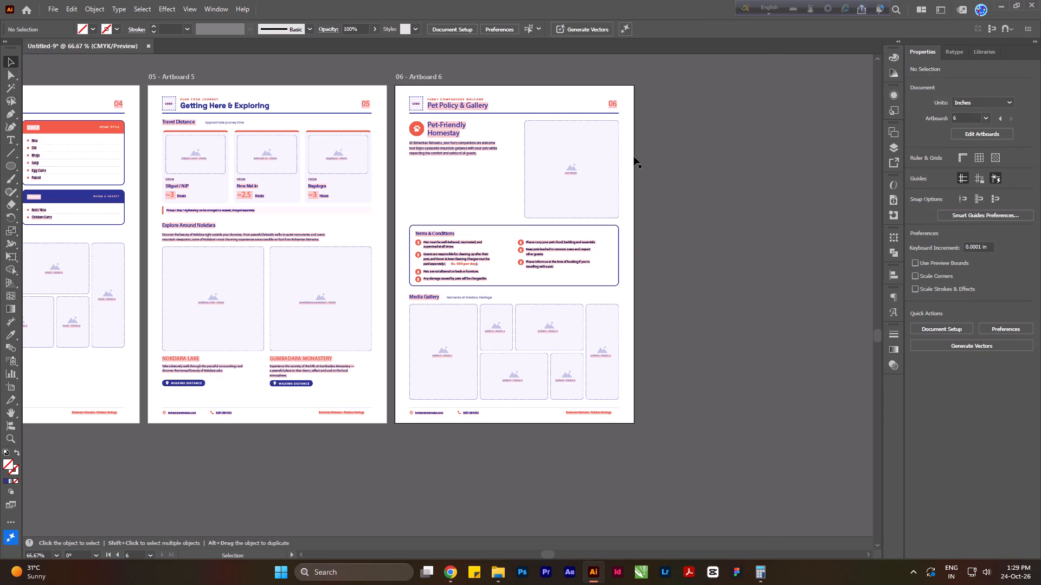
left_click_drag(634, 157, 680, 151)
key("Delete")
Release the remaining clipping mask around the pet policy and gallery content on Artboard 6.
left_click_drag(521, 437, 538, 420)
left_click_drag(536, 423, 691, 447)
key("ctrl+z")
right_click(493, 305)
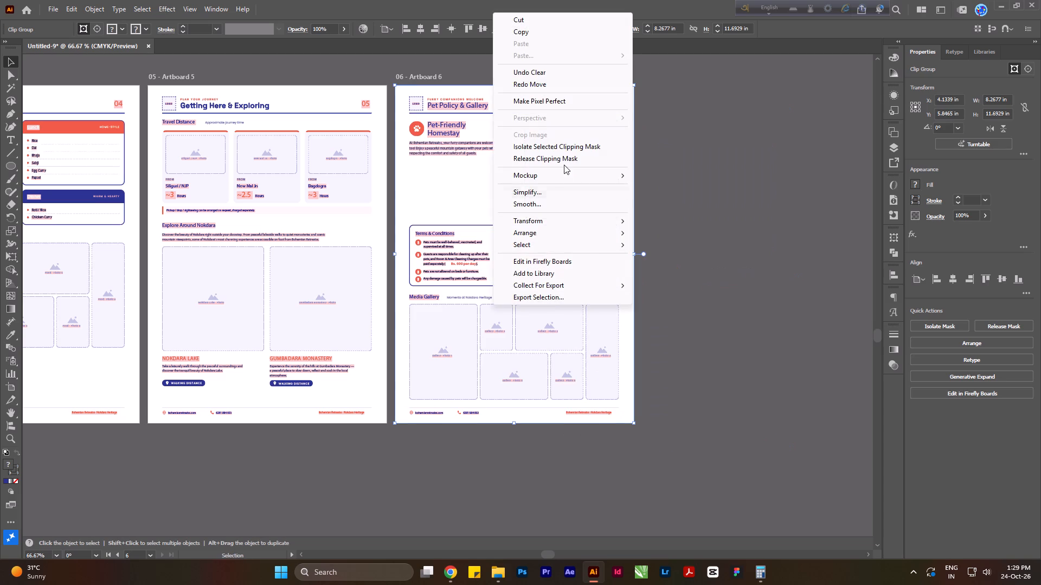
left_click(566, 159)
left_click(690, 190)
Save the document to Adobe cloud storage under Your files with the name Bohemian Brochure.
scroll(723, 197, "down", 4, "alt")
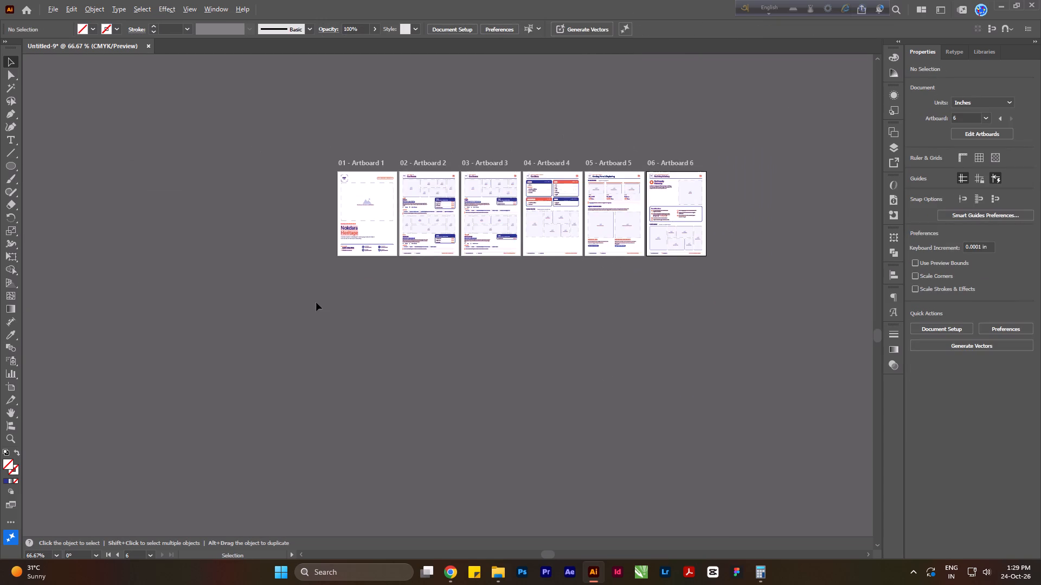
scroll(438, 218, "up", 1, "alt")
key("ctrl+shift+s")
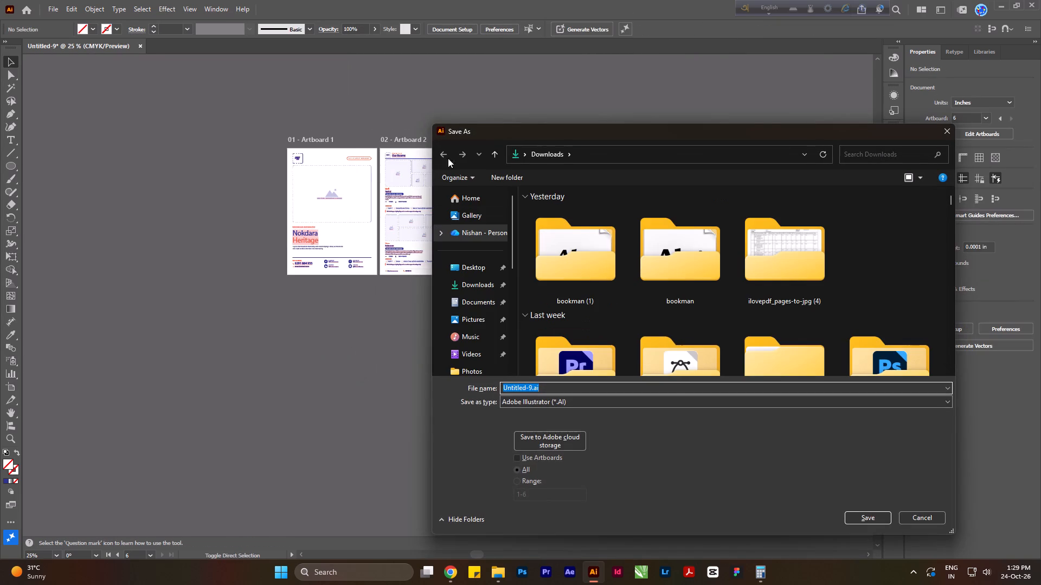
left_click(552, 442)
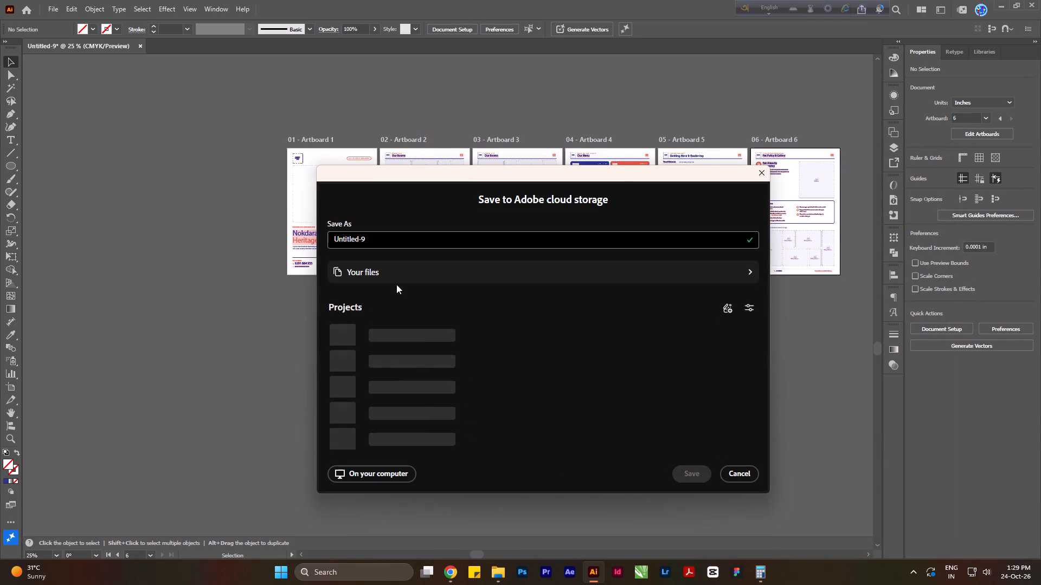
left_click(399, 269)
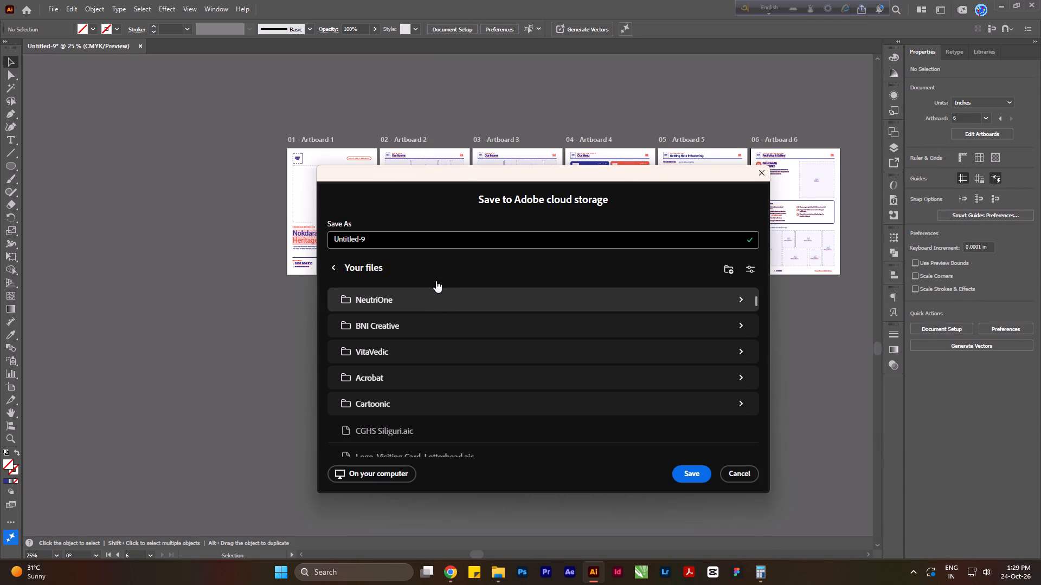
left_click(416, 240)
key("ctrl+a")
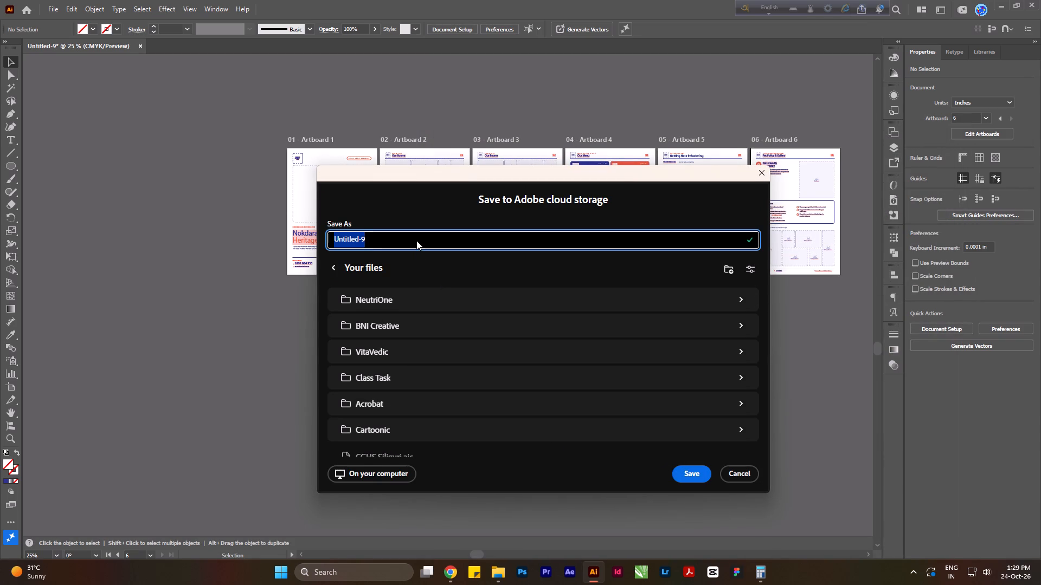
type("Bohemian")
key("space")
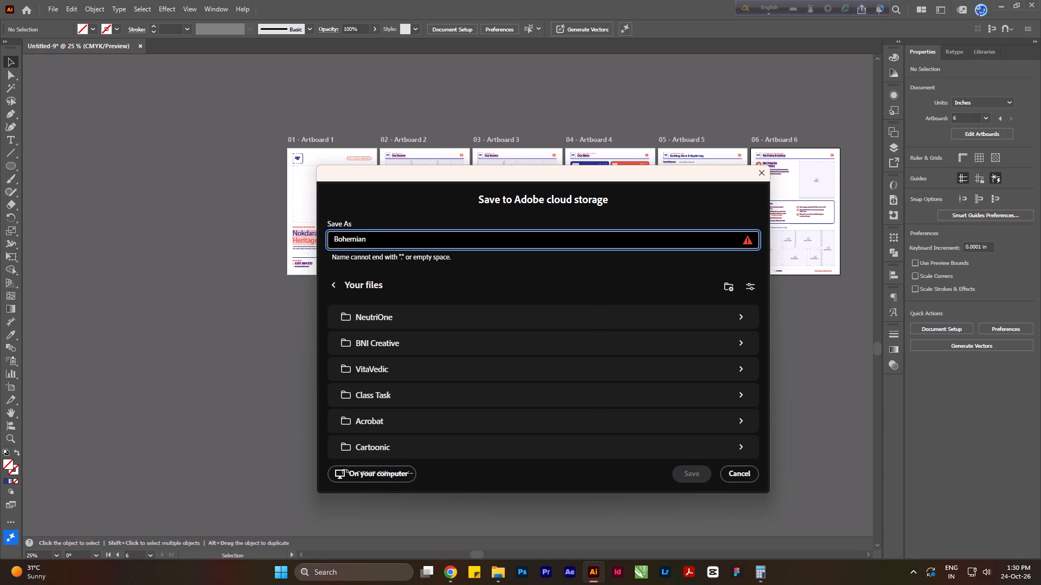
type("Brochure")
key("Return")
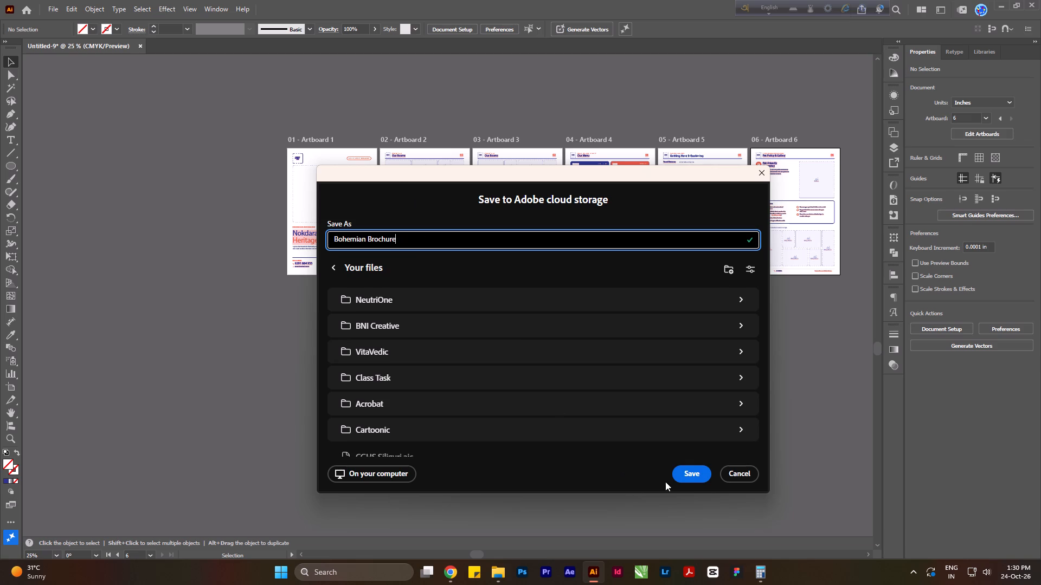
left_click(672, 482)
left_click(681, 477)
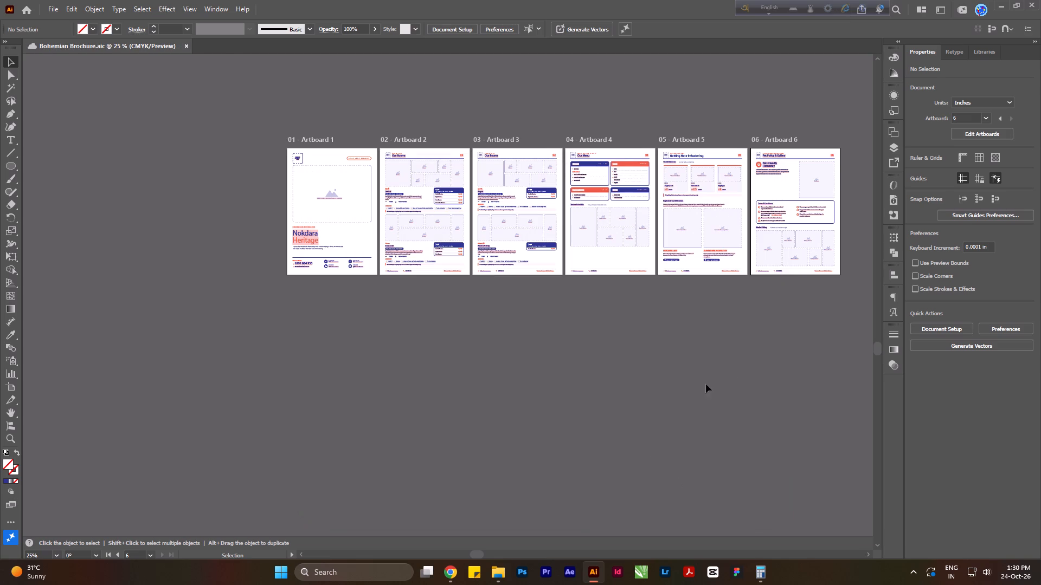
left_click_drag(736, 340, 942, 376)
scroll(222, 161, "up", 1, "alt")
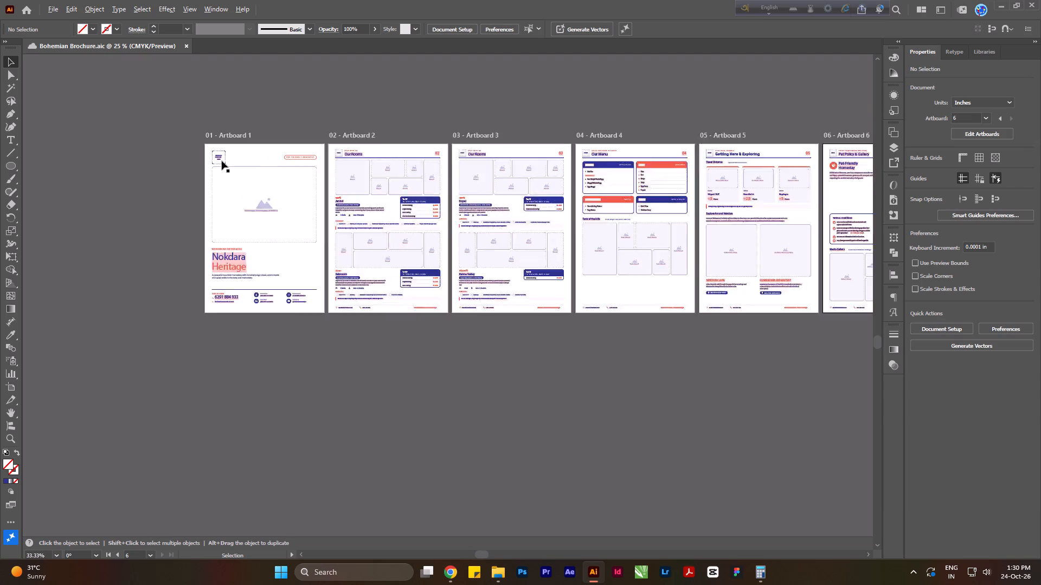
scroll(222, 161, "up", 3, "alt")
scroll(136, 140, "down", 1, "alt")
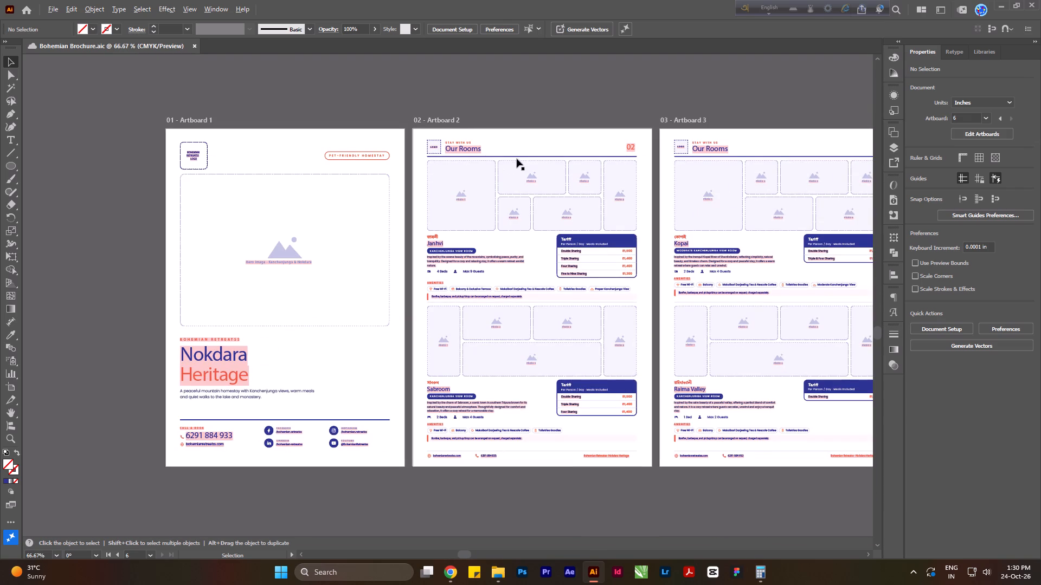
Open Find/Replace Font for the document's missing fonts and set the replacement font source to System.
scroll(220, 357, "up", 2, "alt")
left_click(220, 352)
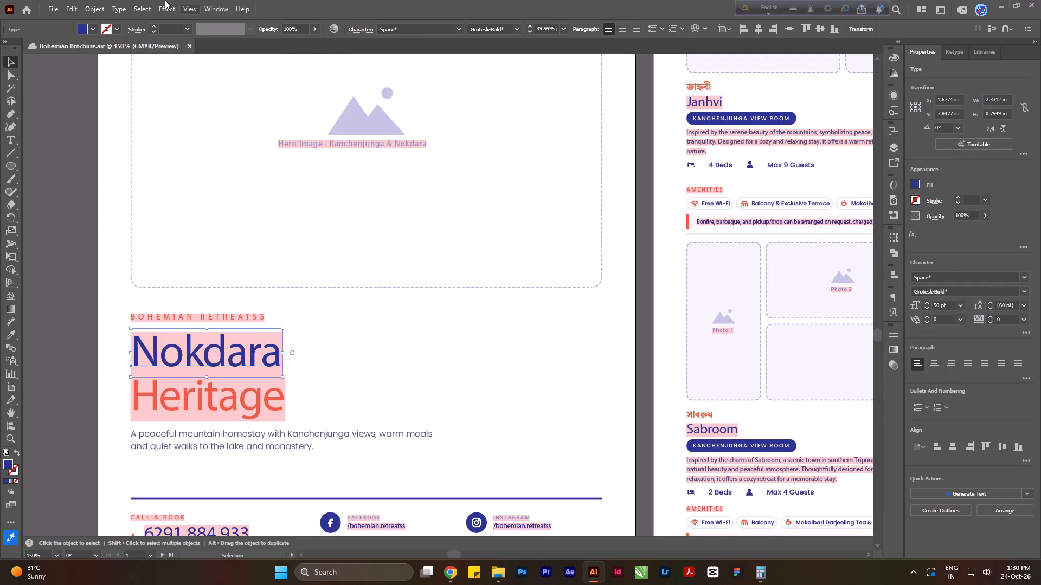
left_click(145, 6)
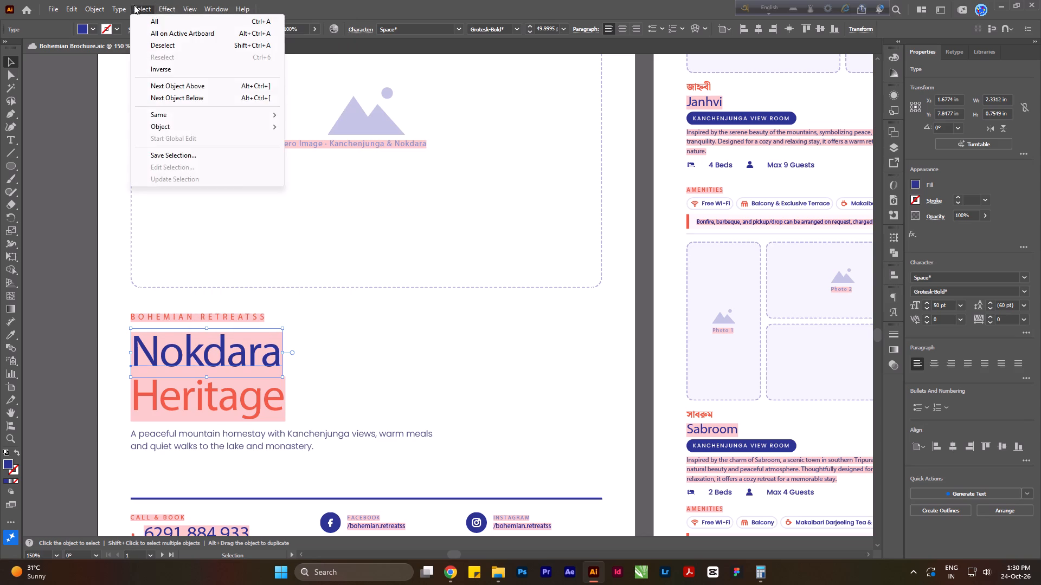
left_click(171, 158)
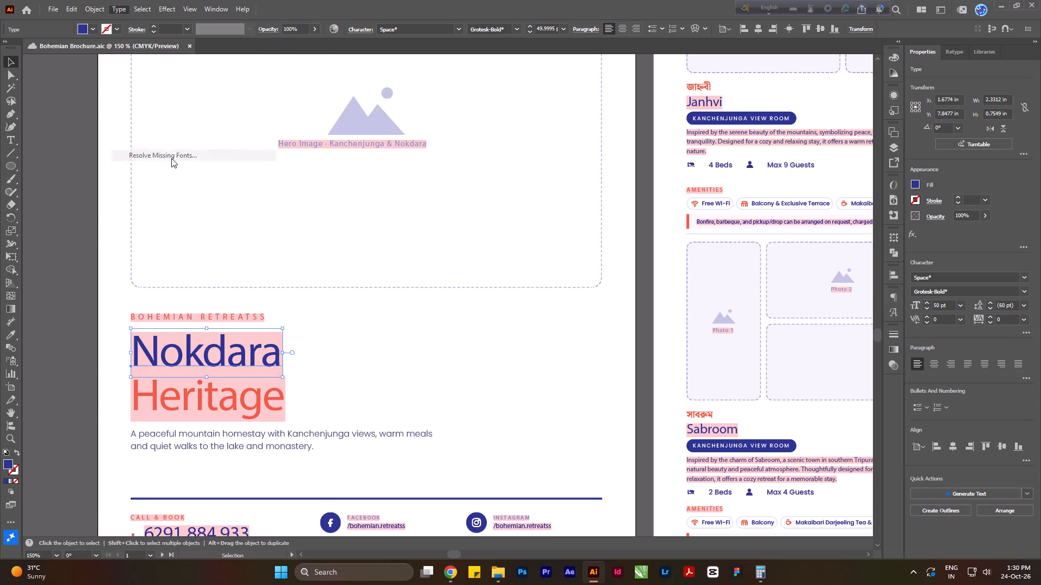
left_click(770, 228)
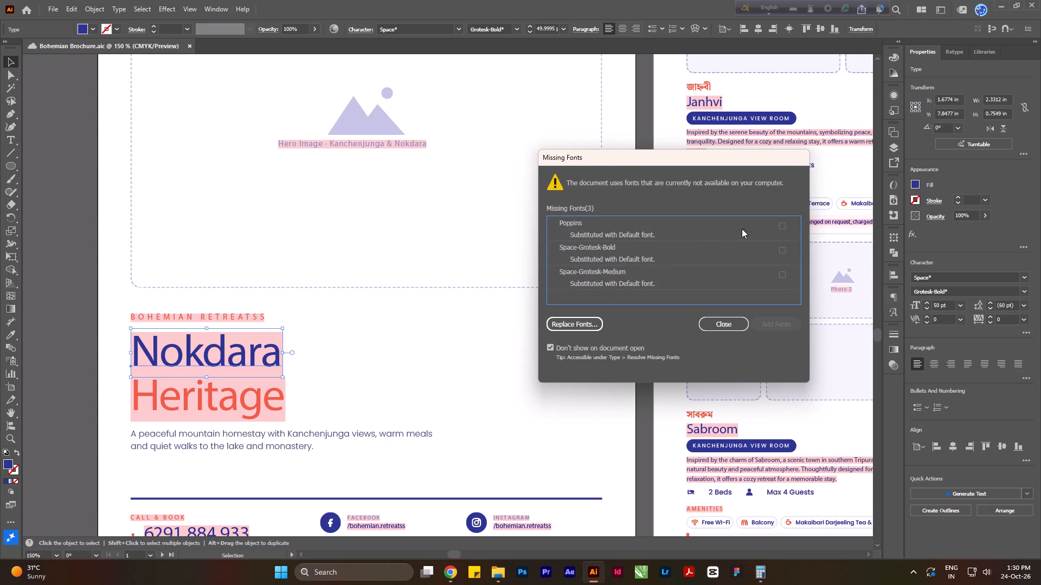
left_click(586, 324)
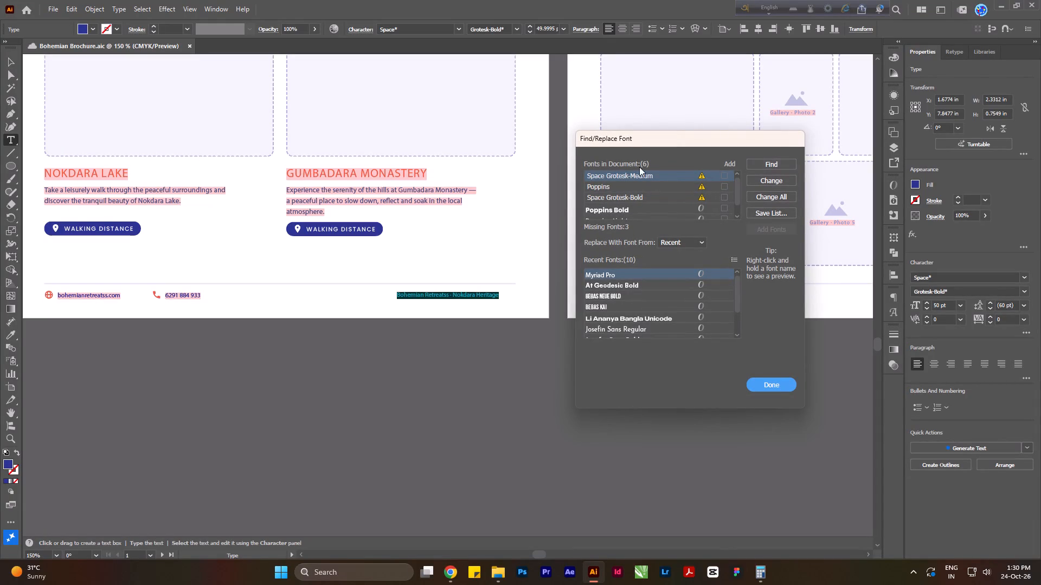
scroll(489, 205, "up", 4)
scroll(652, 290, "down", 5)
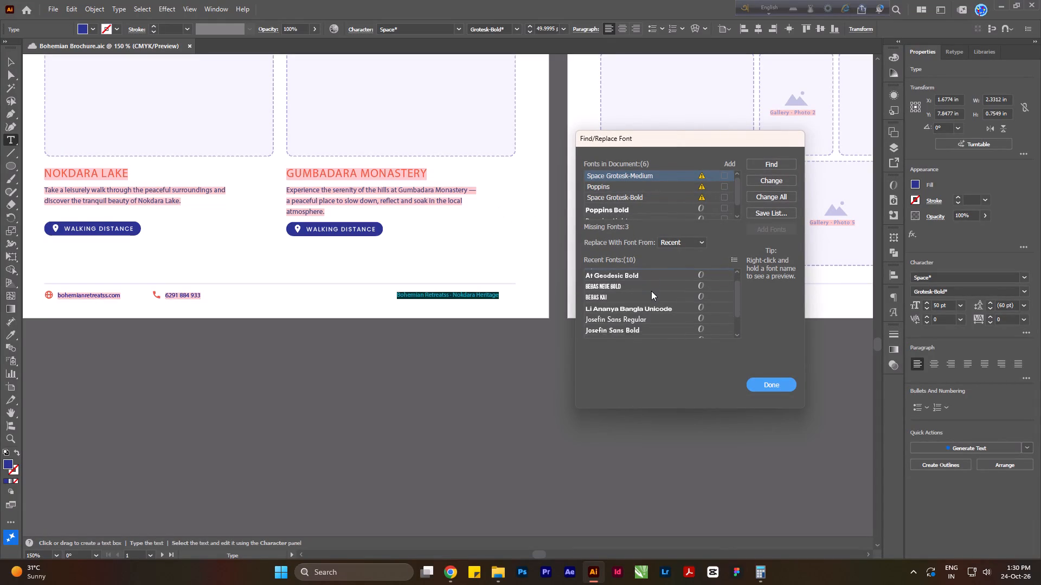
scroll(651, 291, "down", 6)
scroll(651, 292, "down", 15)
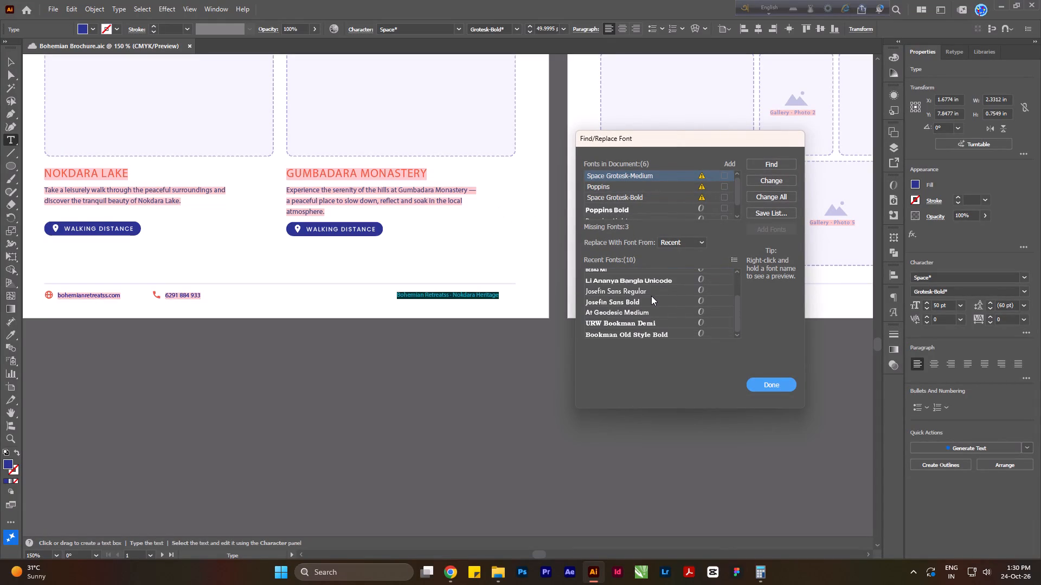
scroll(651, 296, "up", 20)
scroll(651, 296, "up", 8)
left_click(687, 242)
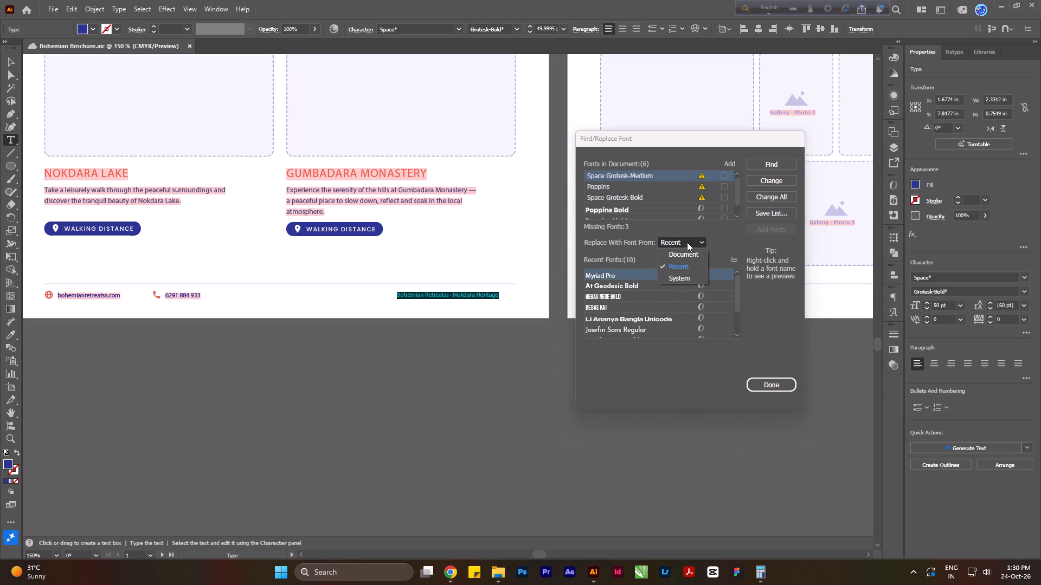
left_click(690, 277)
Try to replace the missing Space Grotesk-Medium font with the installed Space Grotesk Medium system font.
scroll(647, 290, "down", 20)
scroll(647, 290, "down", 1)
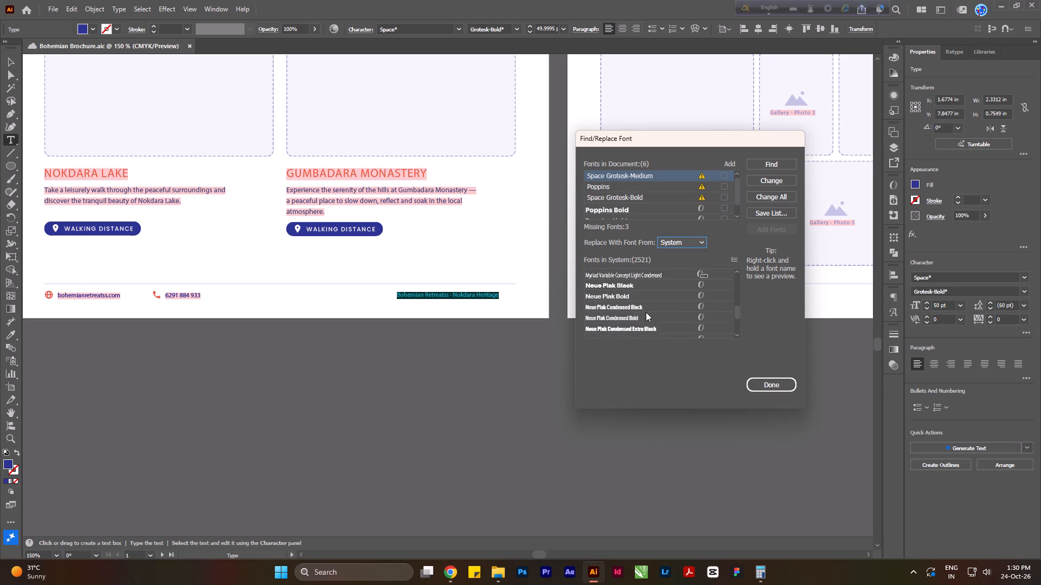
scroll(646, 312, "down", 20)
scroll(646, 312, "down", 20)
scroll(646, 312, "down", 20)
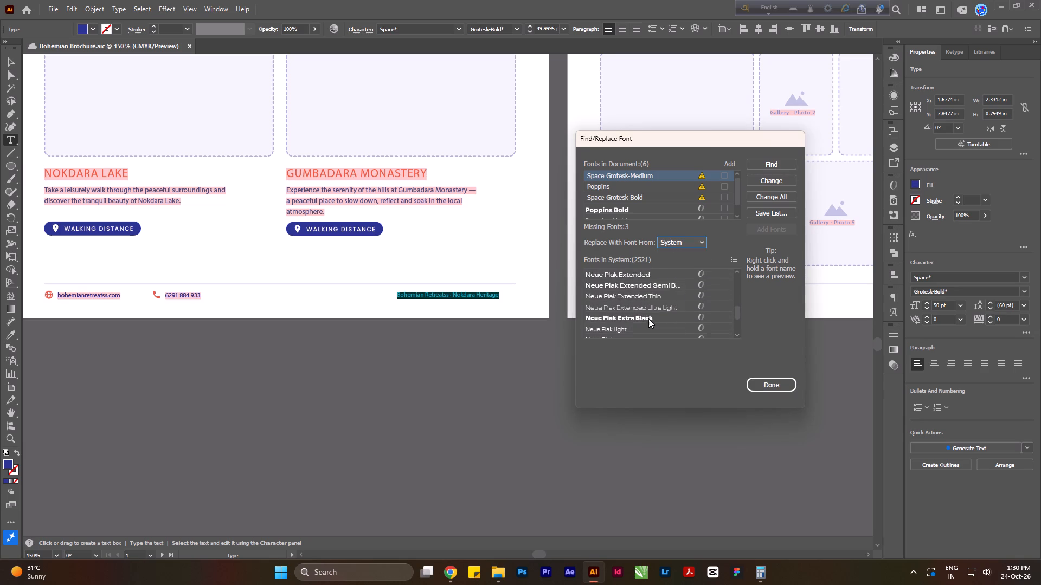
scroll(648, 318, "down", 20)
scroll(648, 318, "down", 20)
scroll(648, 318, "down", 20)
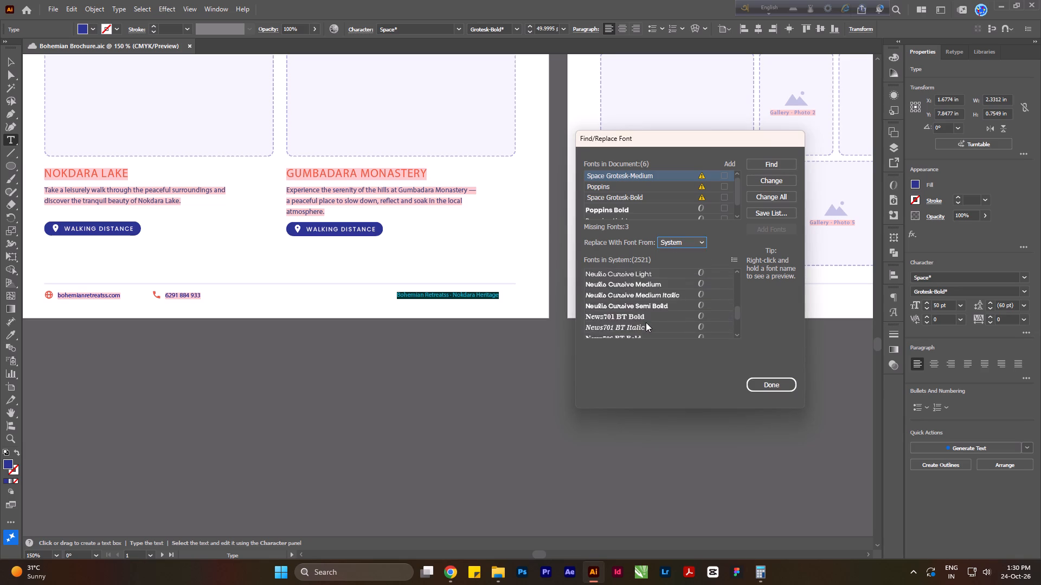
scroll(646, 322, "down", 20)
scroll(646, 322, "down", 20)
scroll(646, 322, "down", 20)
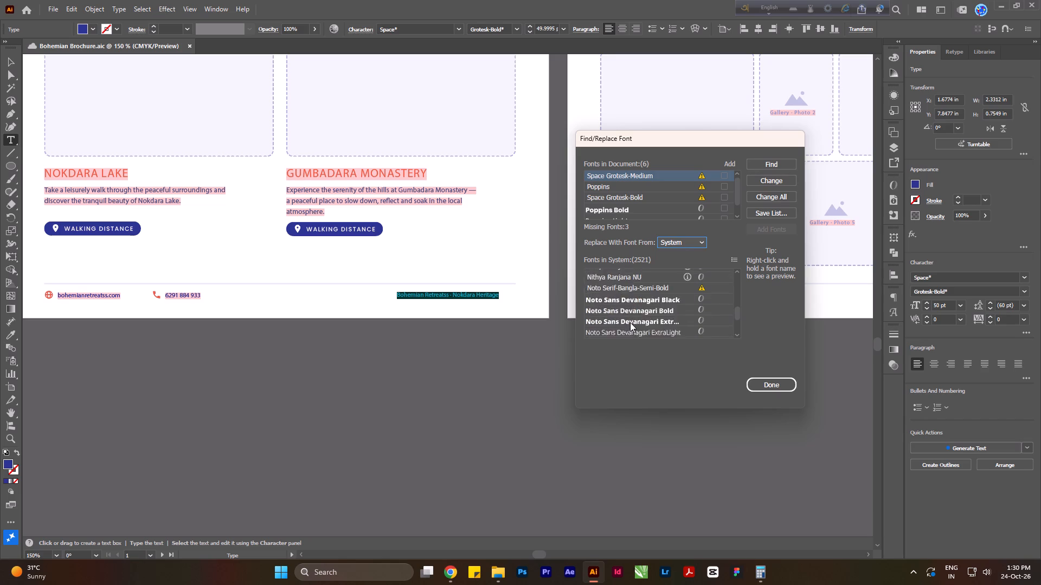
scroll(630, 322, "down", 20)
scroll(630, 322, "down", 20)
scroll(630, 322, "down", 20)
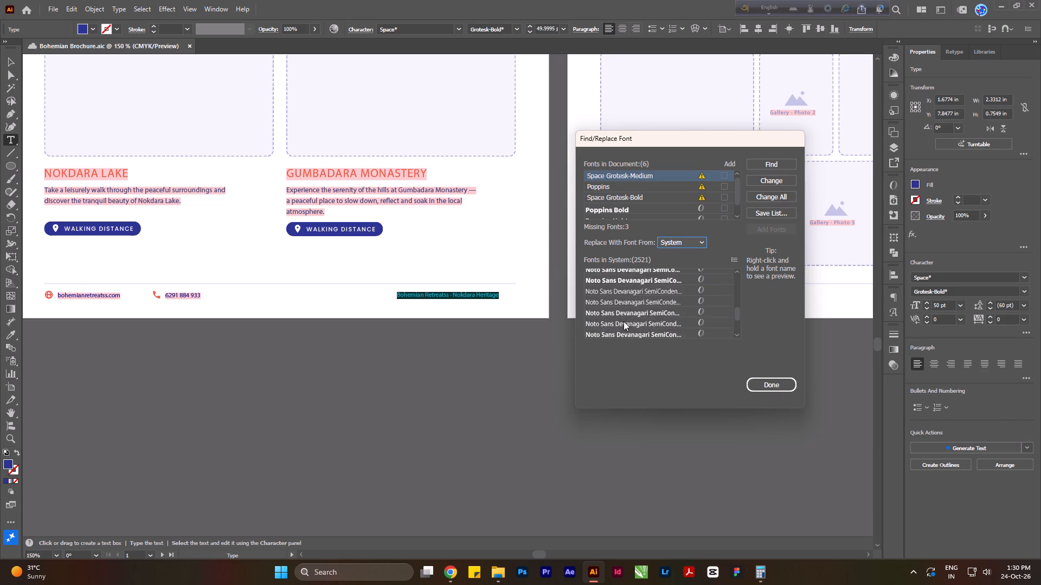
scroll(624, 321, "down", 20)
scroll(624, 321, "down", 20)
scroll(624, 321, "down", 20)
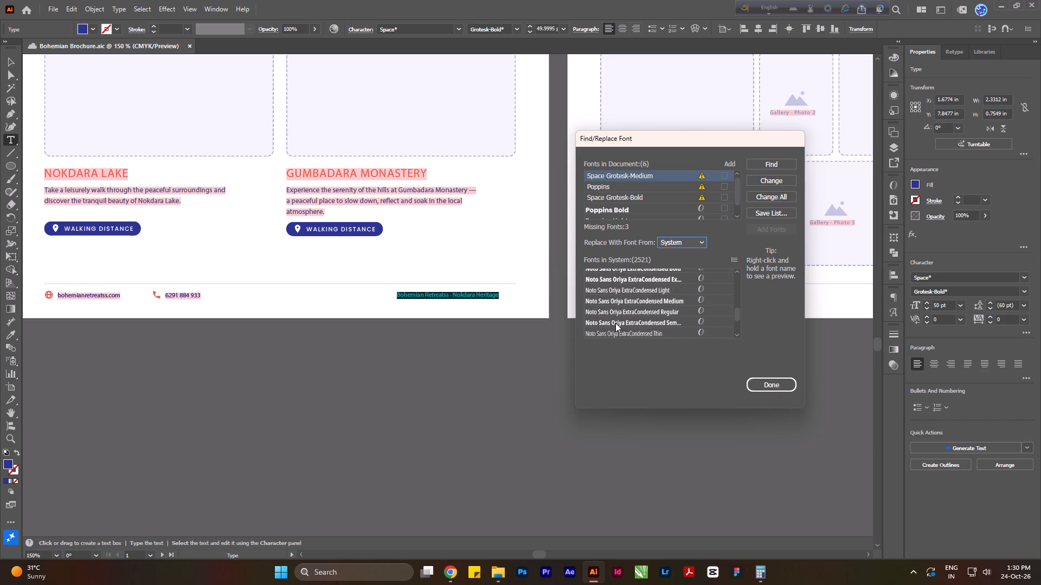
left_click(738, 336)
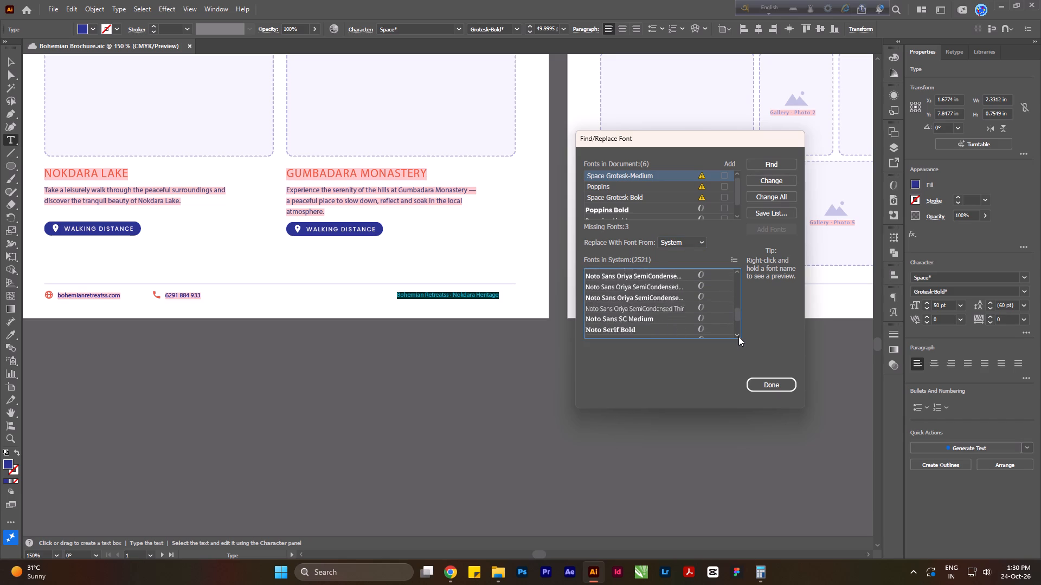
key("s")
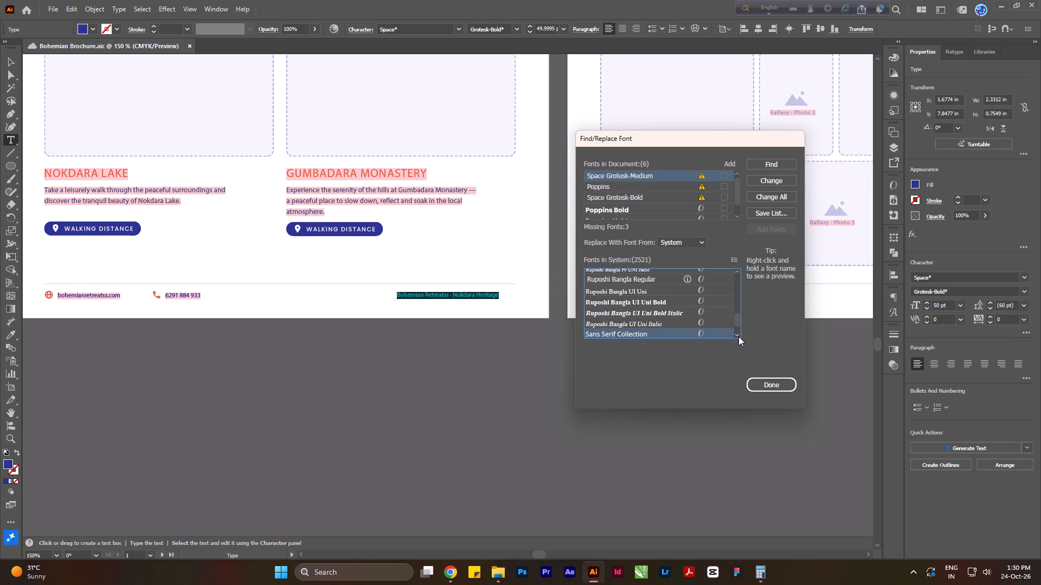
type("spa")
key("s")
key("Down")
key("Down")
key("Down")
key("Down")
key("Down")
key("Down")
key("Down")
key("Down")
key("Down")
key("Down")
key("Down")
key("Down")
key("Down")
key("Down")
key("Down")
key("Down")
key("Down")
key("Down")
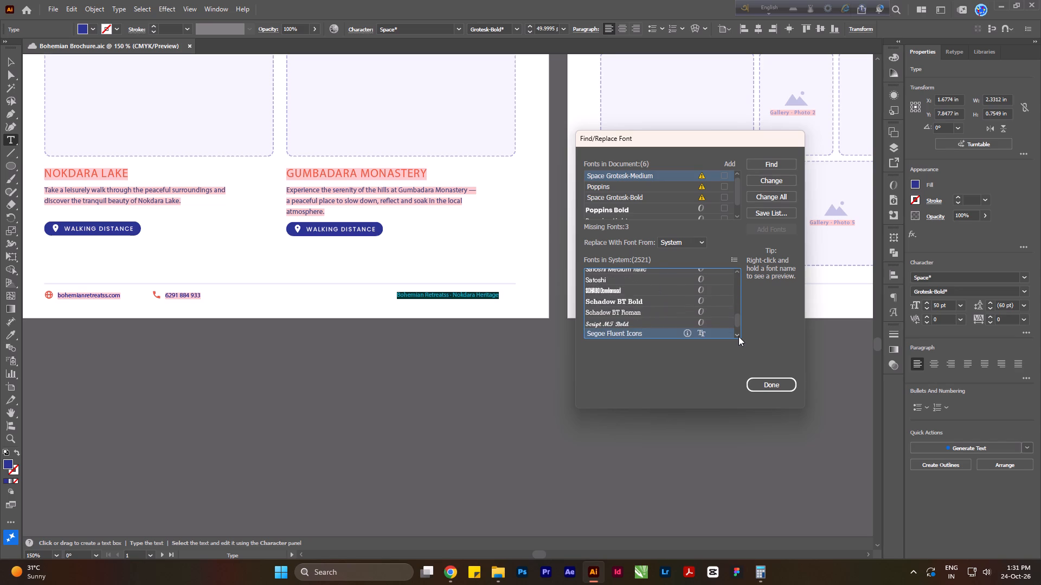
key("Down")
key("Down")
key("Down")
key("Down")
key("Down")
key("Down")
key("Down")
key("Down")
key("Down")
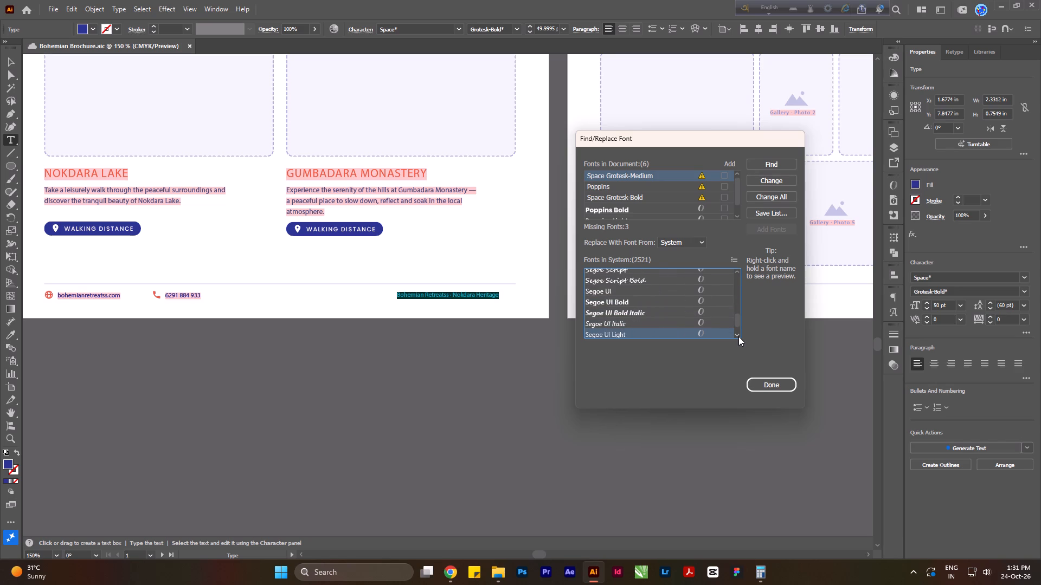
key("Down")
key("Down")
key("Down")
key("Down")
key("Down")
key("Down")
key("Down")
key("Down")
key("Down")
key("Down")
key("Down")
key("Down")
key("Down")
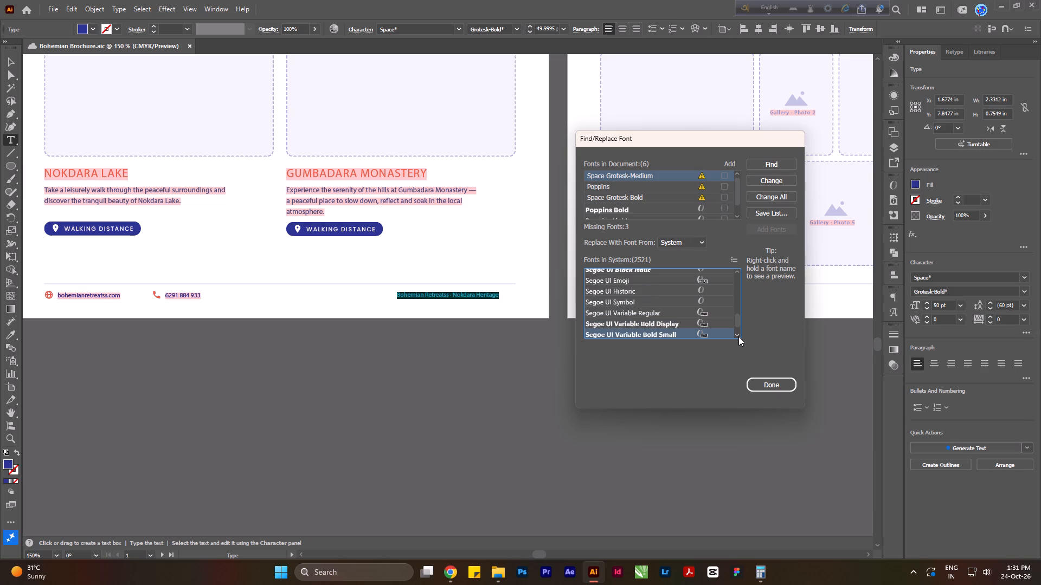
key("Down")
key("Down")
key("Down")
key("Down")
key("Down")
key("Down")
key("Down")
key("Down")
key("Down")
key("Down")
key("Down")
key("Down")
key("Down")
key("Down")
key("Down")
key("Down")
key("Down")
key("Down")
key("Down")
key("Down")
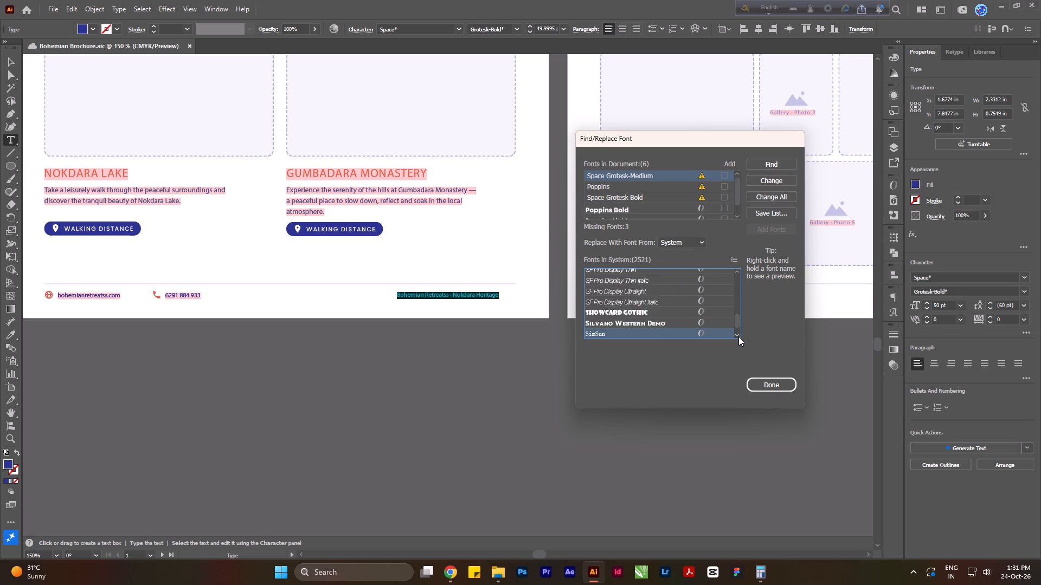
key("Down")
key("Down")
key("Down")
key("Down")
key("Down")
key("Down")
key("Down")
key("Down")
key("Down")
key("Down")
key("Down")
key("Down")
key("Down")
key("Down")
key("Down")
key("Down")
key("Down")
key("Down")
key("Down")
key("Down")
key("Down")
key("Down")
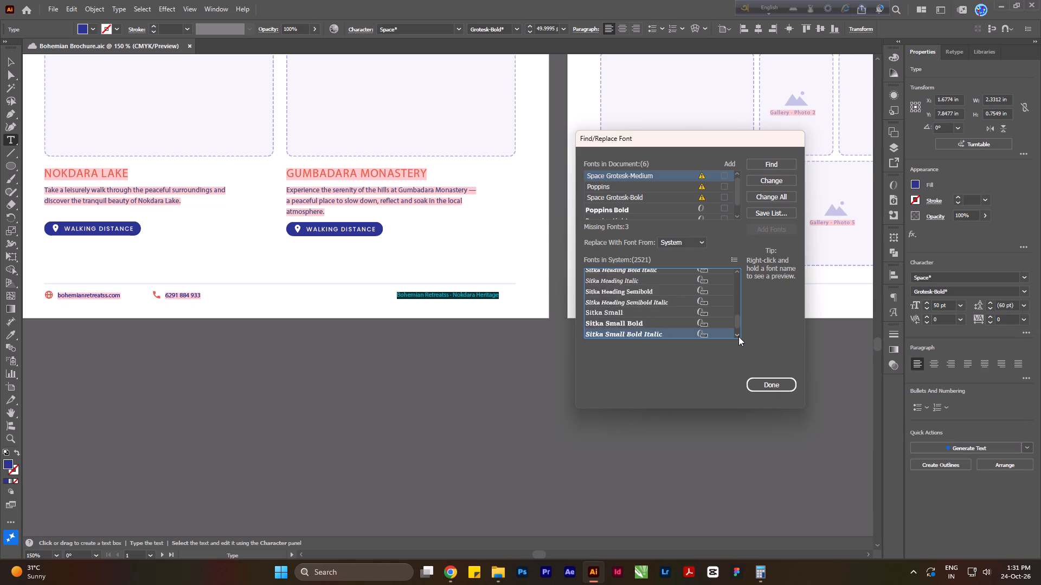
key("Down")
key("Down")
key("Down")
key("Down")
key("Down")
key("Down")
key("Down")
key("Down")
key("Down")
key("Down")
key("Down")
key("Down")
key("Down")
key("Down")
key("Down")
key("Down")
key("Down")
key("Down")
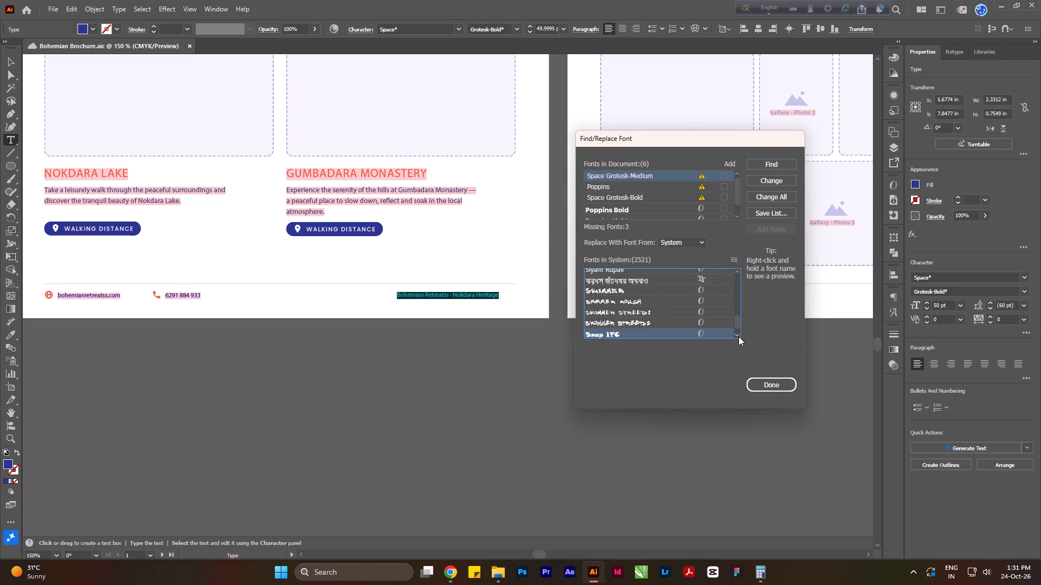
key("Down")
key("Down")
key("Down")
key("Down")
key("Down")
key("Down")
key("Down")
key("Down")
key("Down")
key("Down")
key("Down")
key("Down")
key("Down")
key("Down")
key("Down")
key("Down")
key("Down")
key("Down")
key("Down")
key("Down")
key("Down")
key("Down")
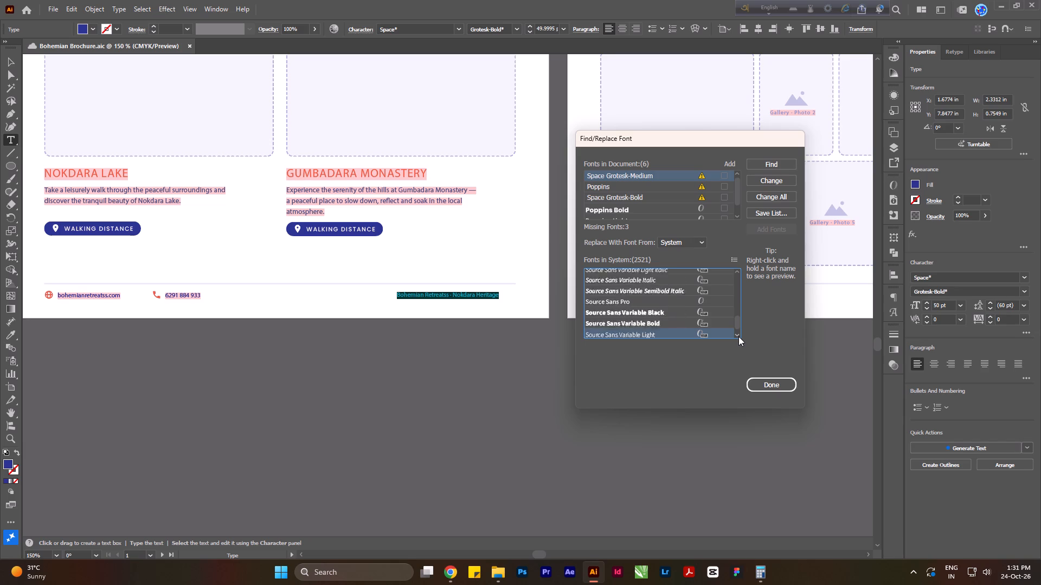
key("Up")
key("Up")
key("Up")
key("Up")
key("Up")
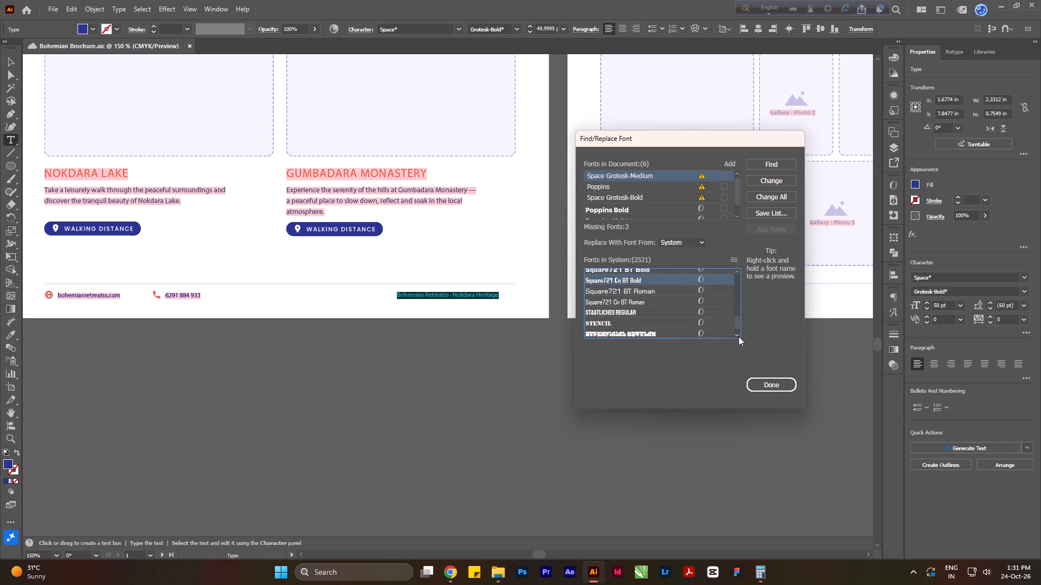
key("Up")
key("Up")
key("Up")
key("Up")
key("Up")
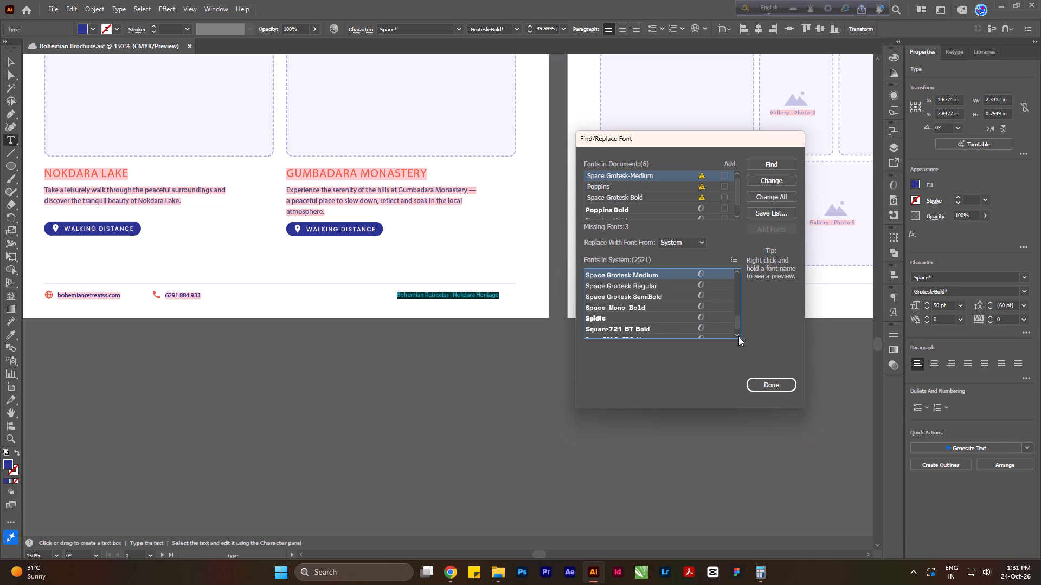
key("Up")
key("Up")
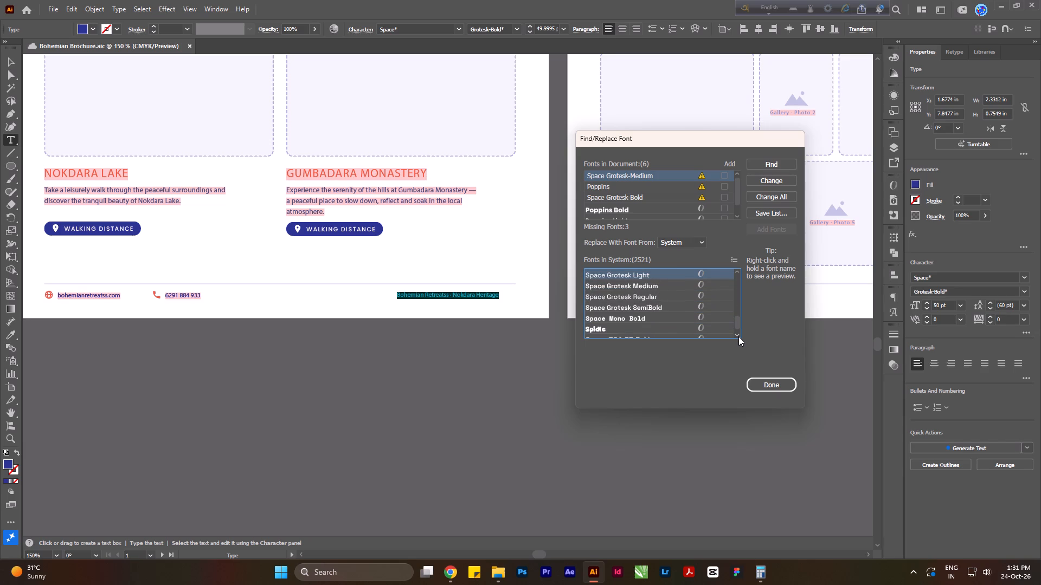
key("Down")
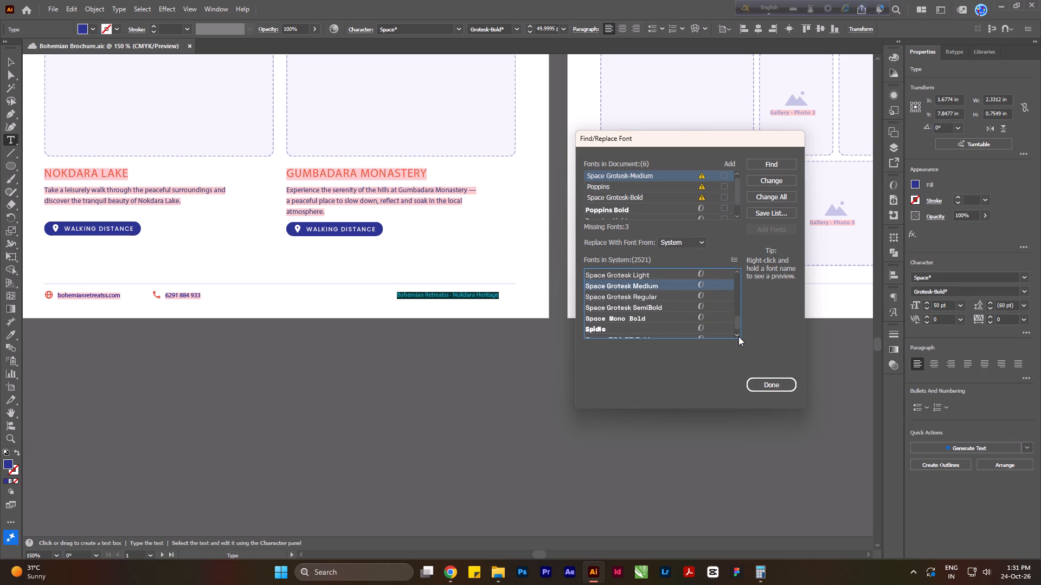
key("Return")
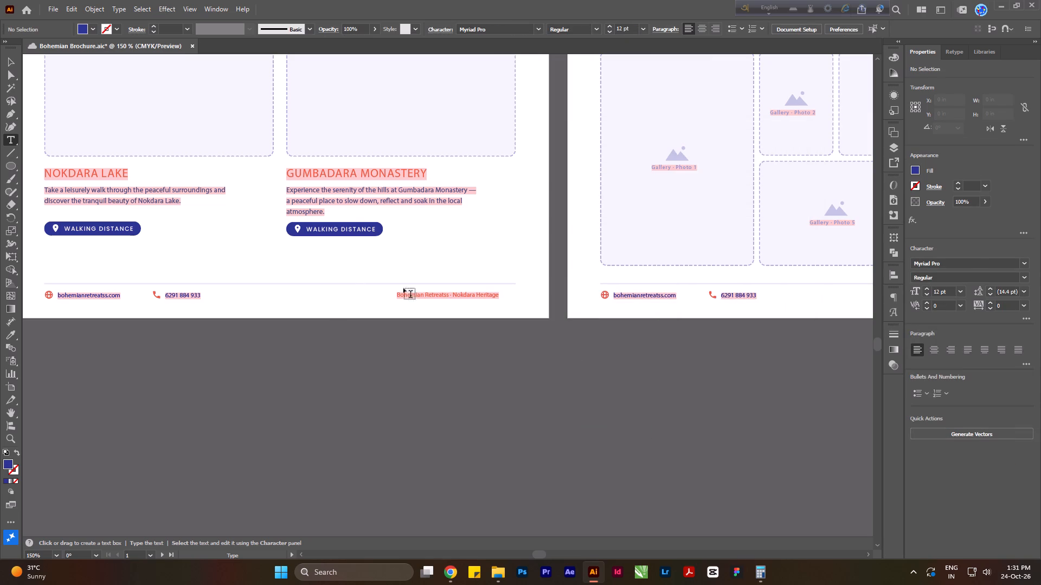
Check which font the Our Rooms heading on Artboard 3 uses.
scroll(656, 361, "down", 3, "alt")
scroll(632, 292, "down", 1, "alt")
scroll(534, 265, "down", 1, "alt")
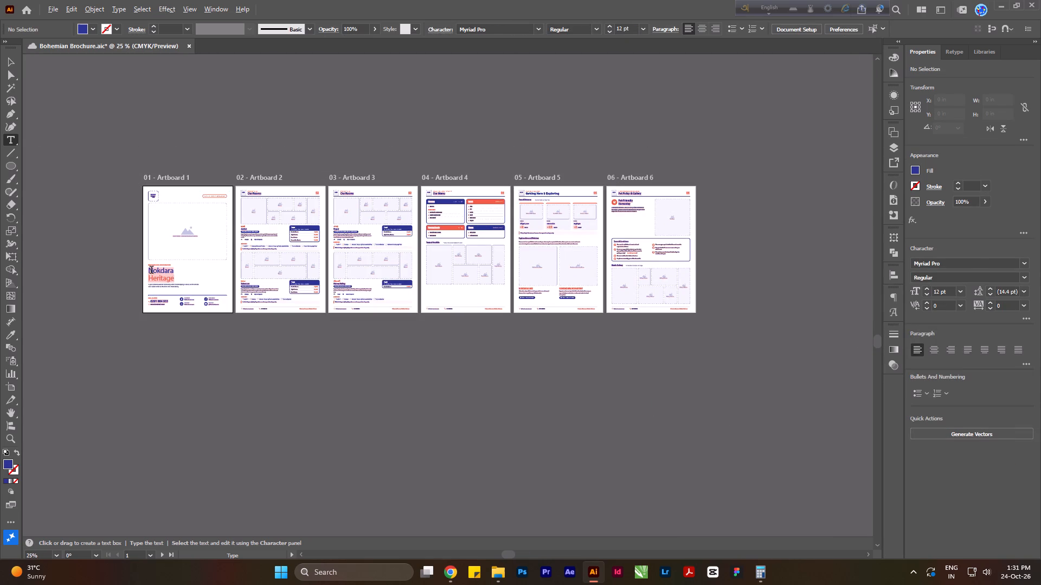
scroll(349, 194, "up", 5, "alt")
left_click(363, 196)
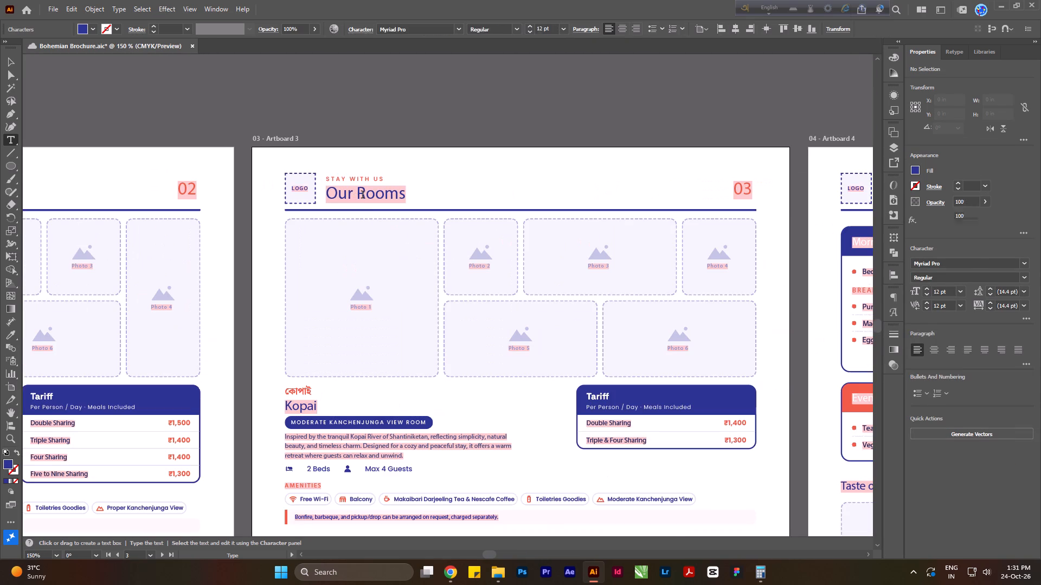
key("ctrl+a")
scroll(360, 190, "up", 4, "alt")
scroll(389, 216, "down", 1, "alt")
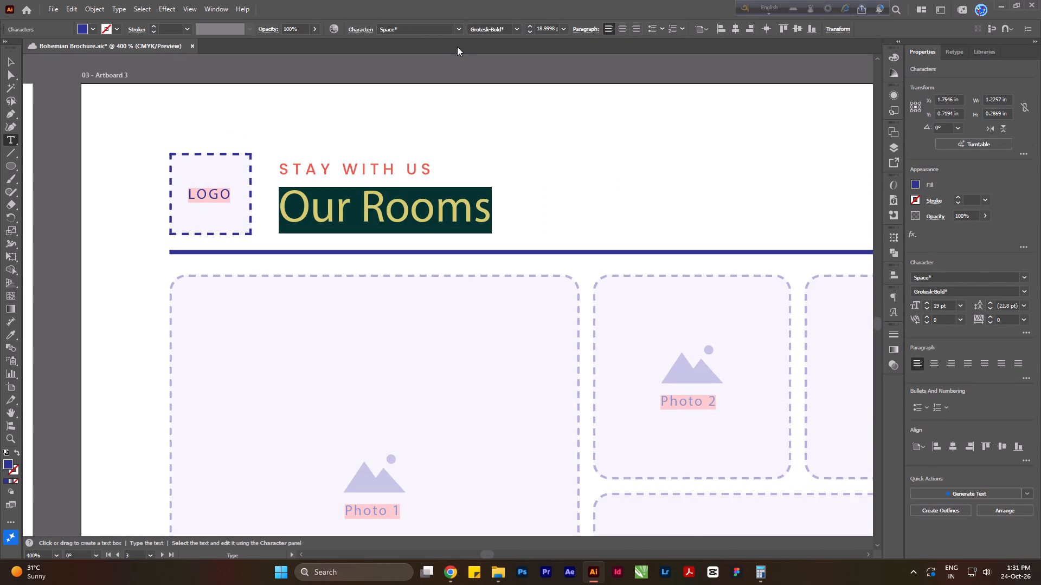
Reopen the missing-font replacement and replace Poppins Bold, Poppins Light and Poppins Medium throughout the document with the Space Grotesk Medium system font.
left_click(115, 8)
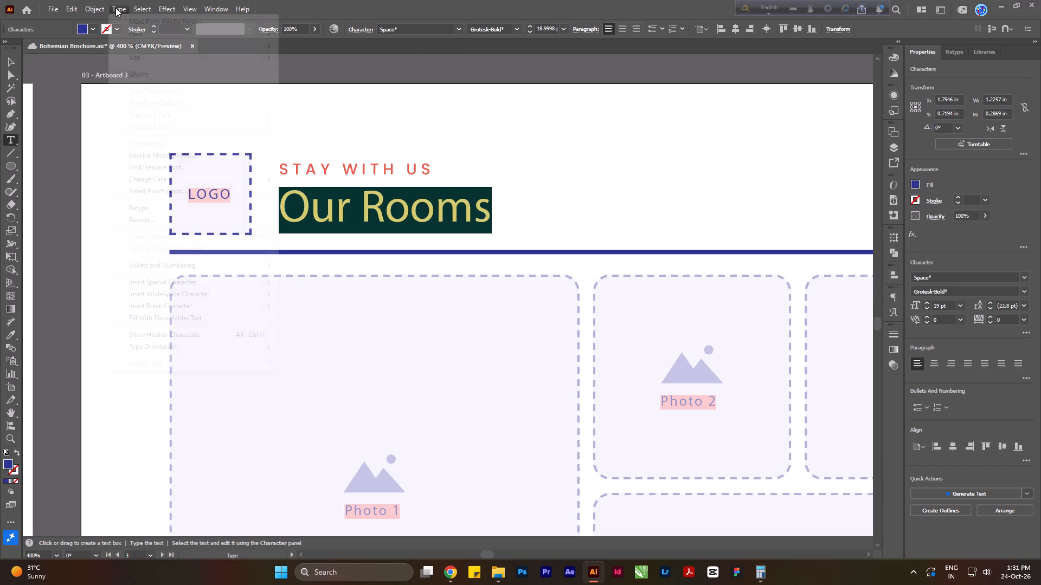
left_click(186, 152)
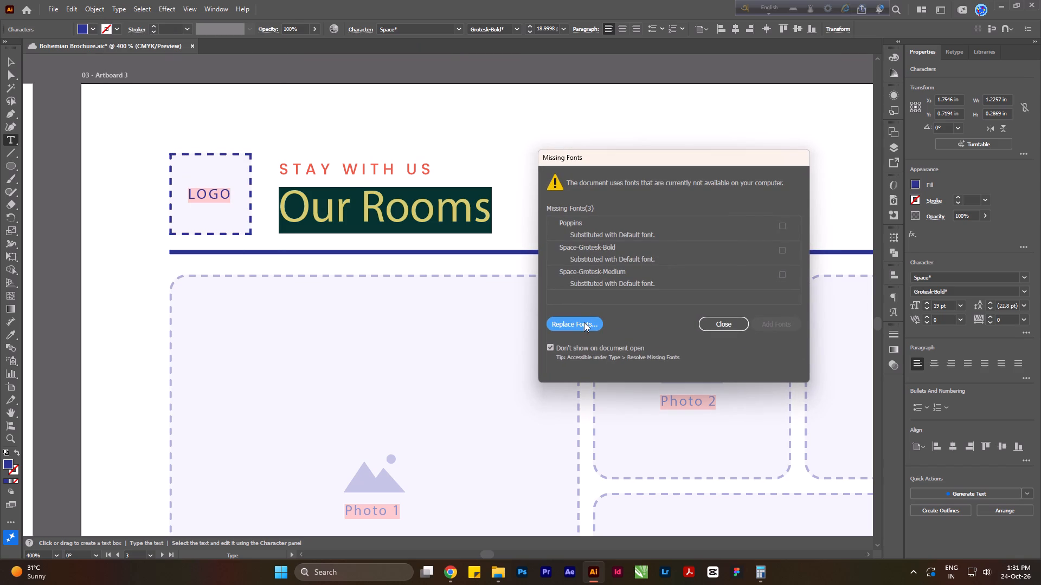
left_click_drag(584, 322, 629, 356)
left_click(549, 346)
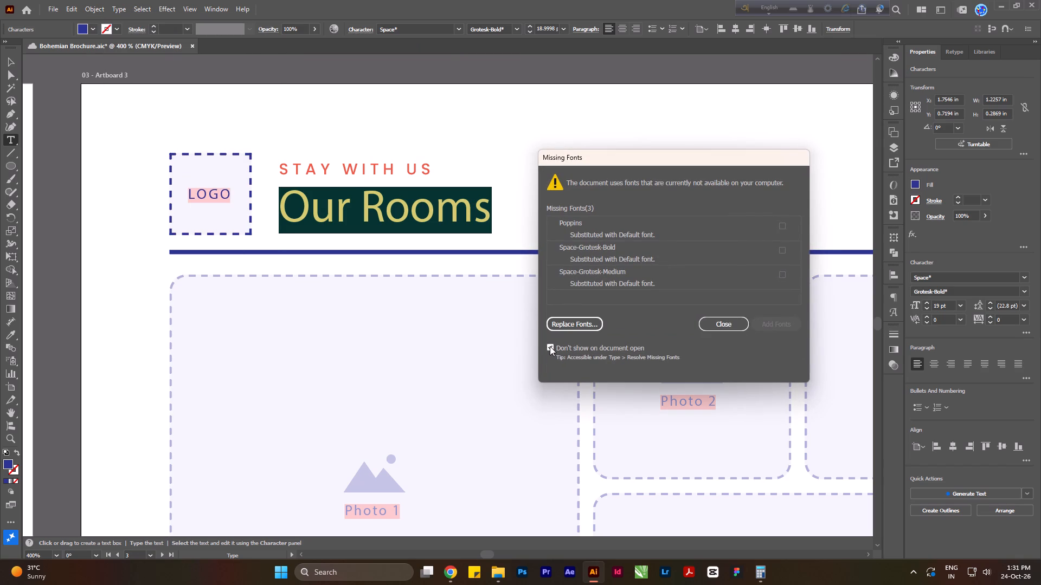
left_click(569, 329)
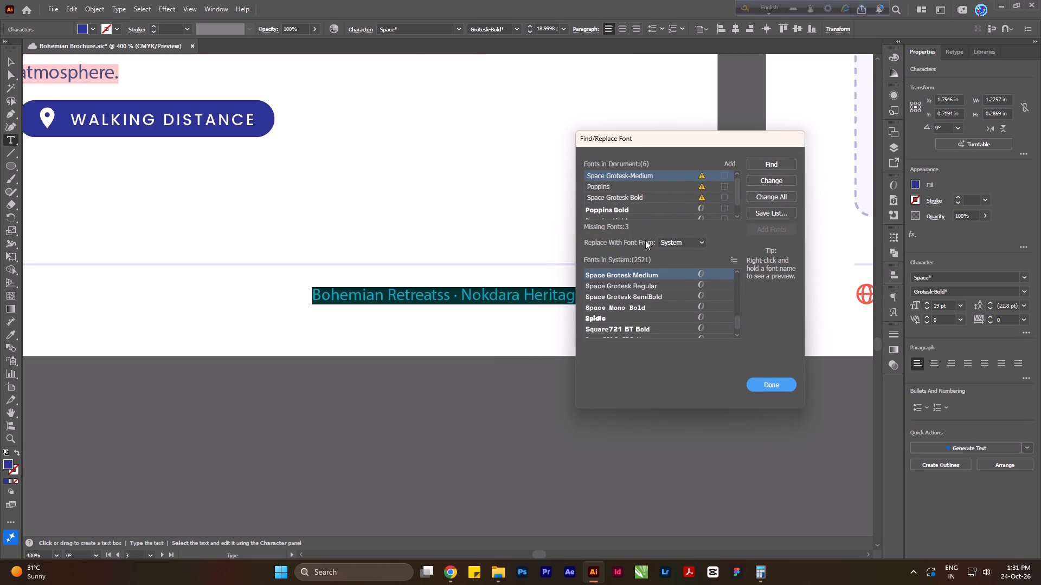
left_click(722, 173)
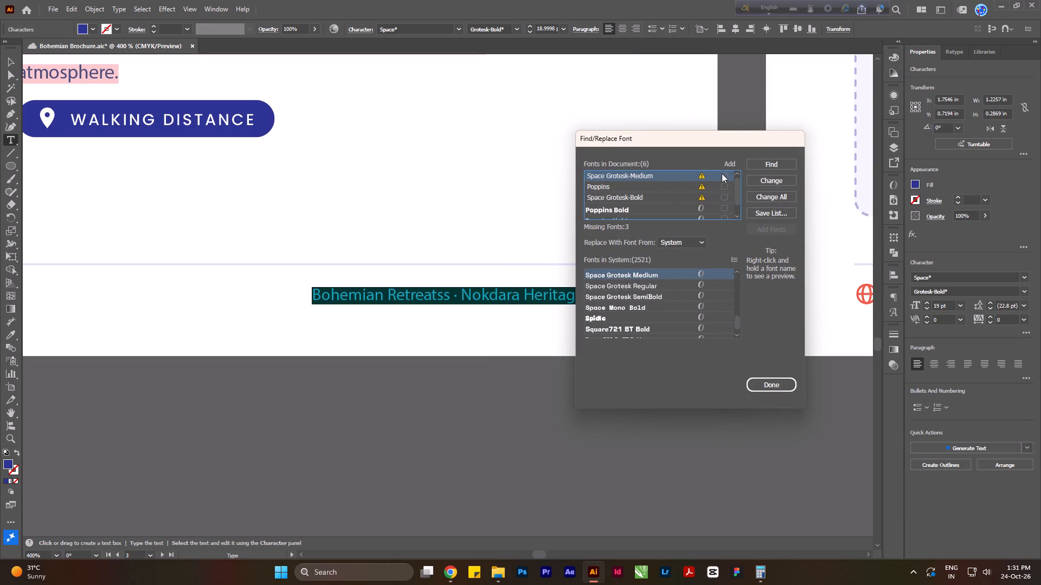
left_click(724, 176)
scroll(669, 198, "down", 1)
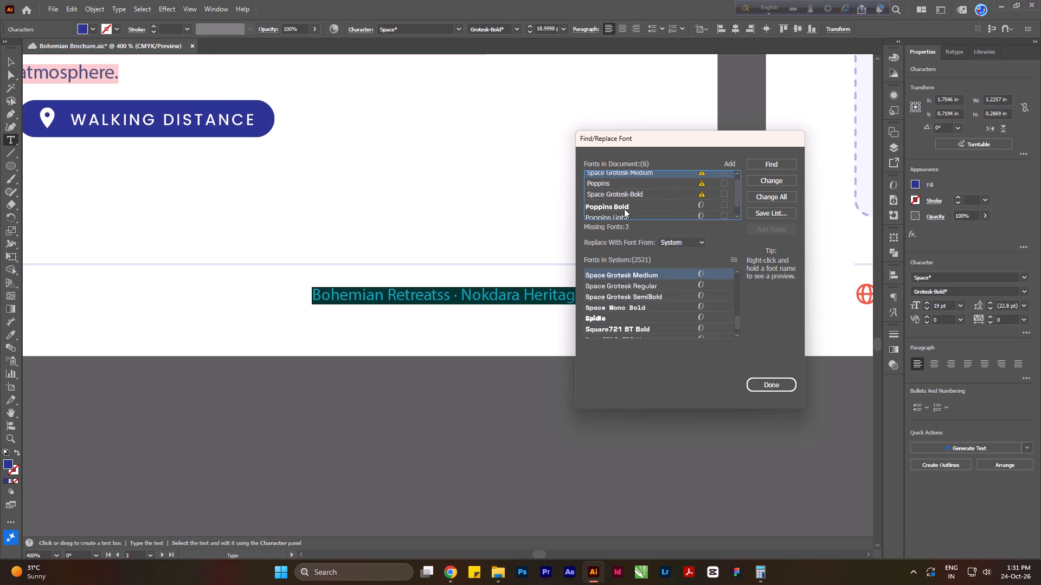
left_click(620, 211)
left_click(620, 205)
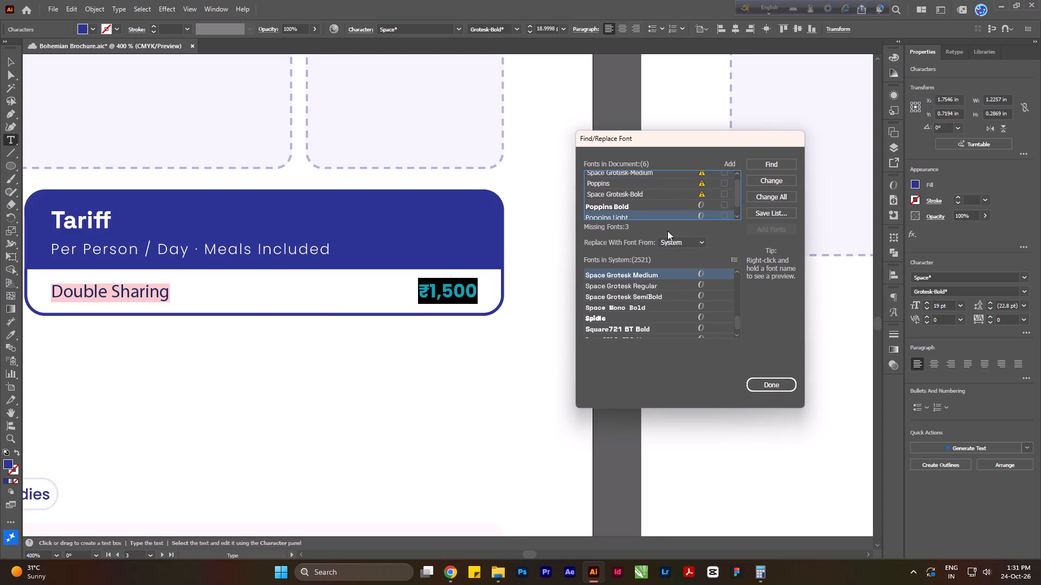
left_click(765, 197)
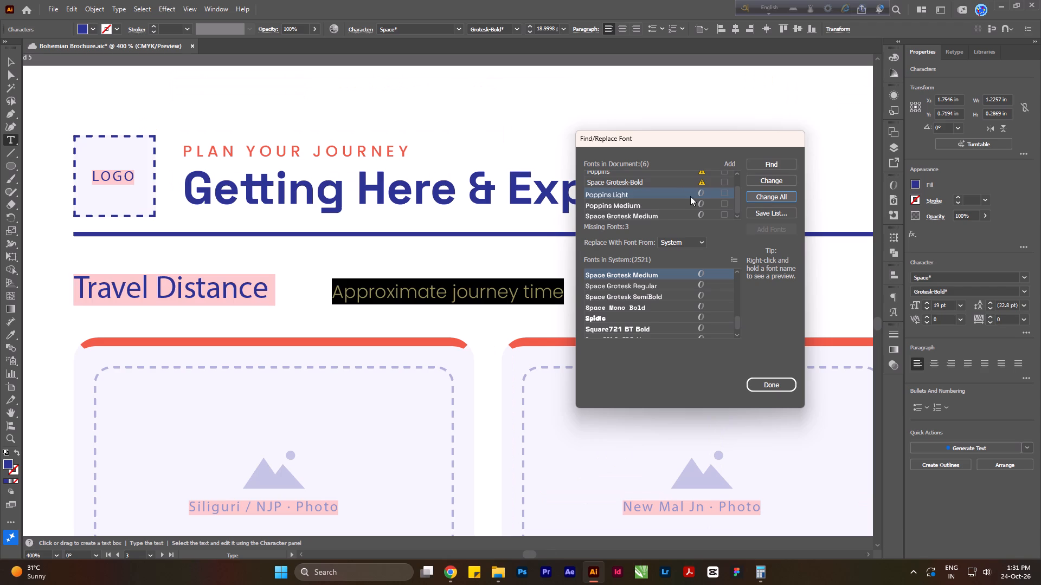
left_click(770, 197)
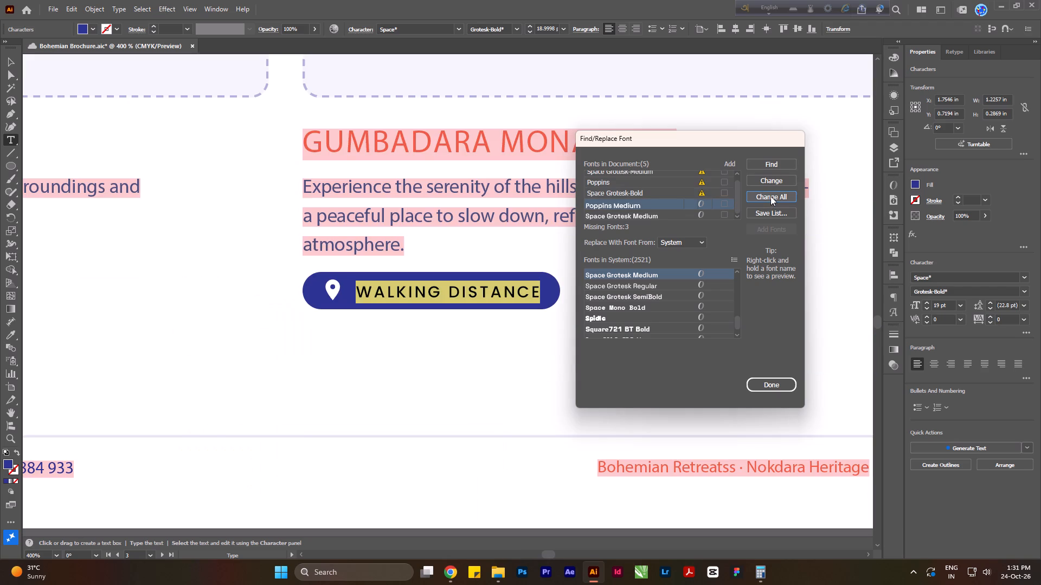
left_click(770, 196)
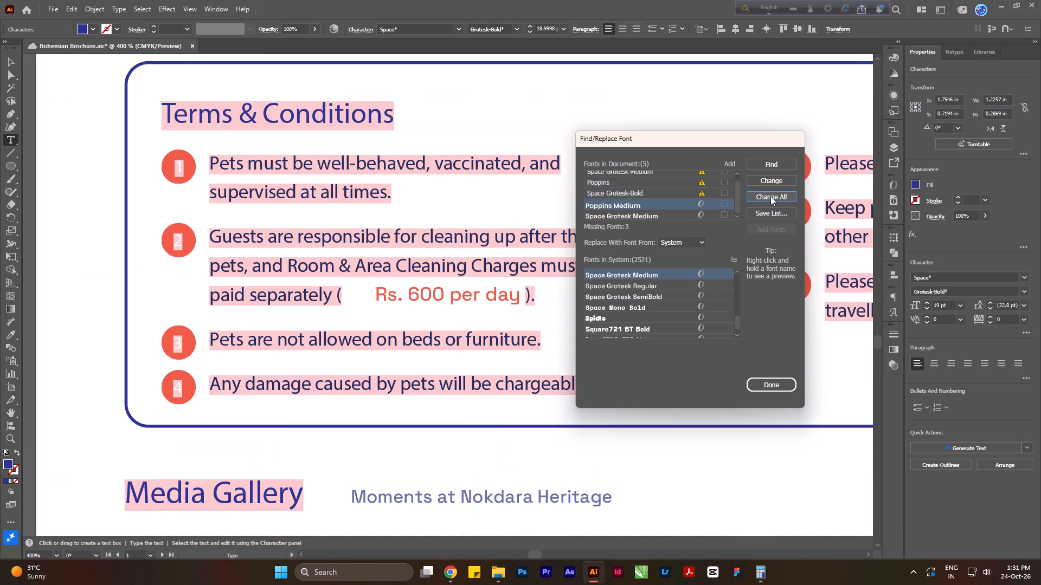
left_click(770, 196)
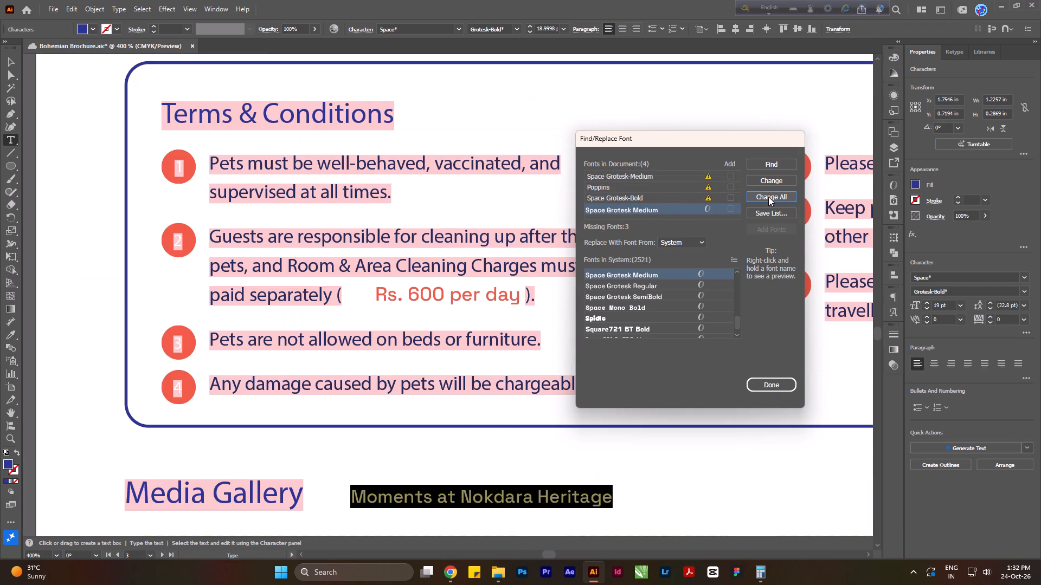
triple_click(768, 197)
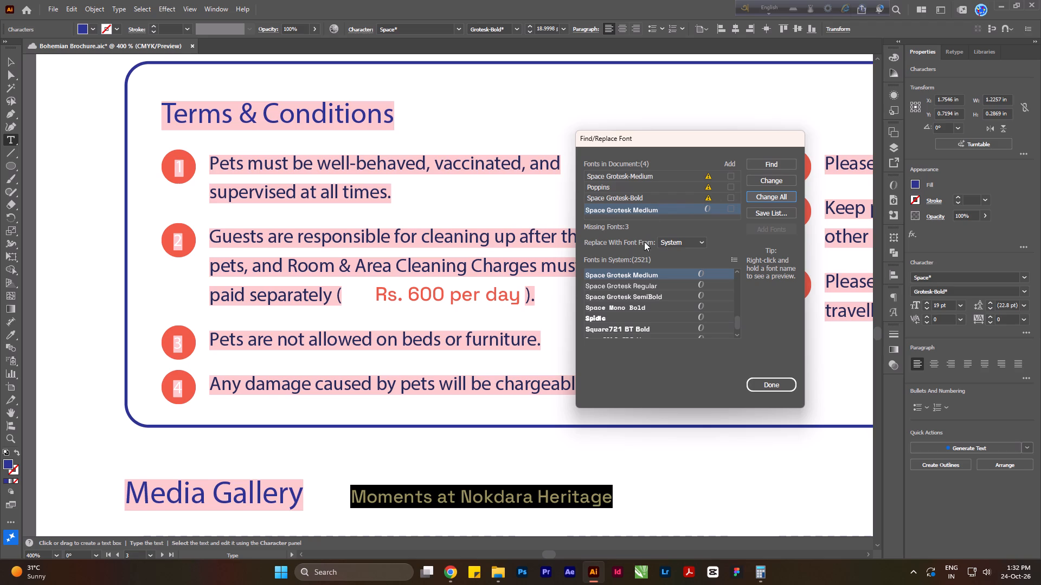
Replace all uses of the missing Space Grotesk-Medium, Poppins and Space Grotesk-Bold fonts with Space Grotesk Medium, and finish the font replacement.
left_click(641, 274)
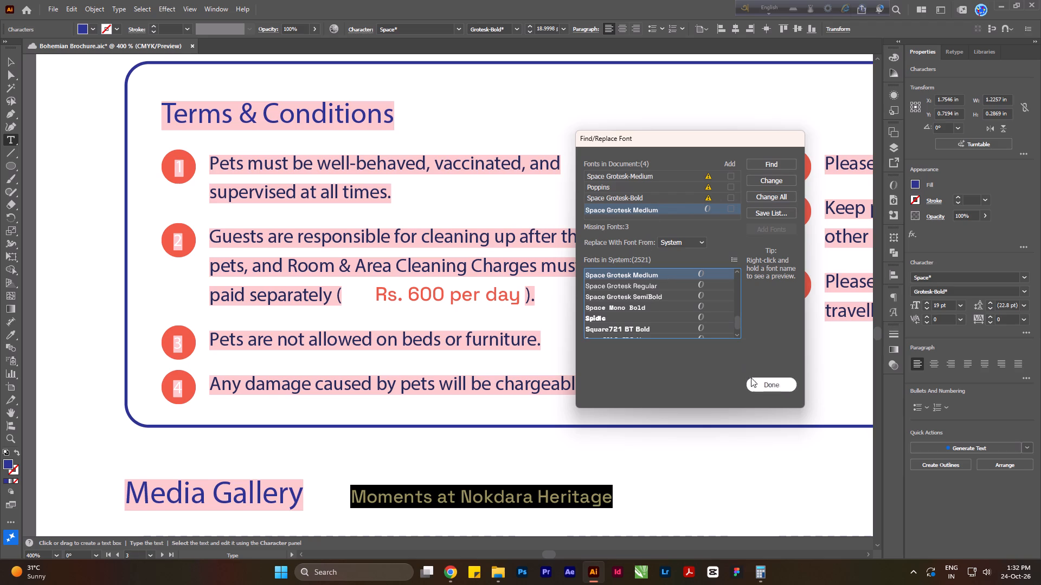
left_click(624, 178)
left_click(633, 275)
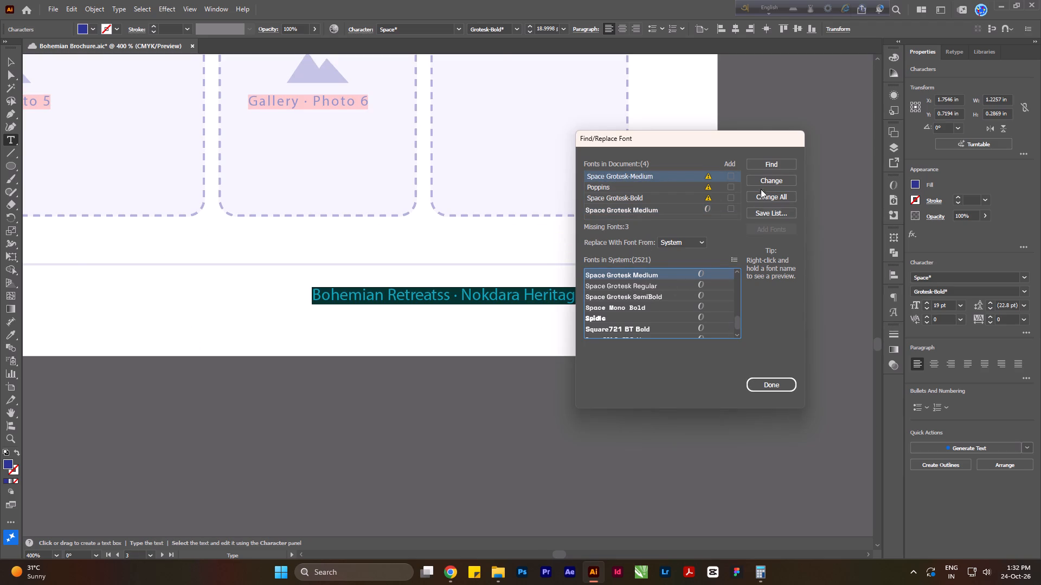
left_click(760, 198)
left_click(760, 198)
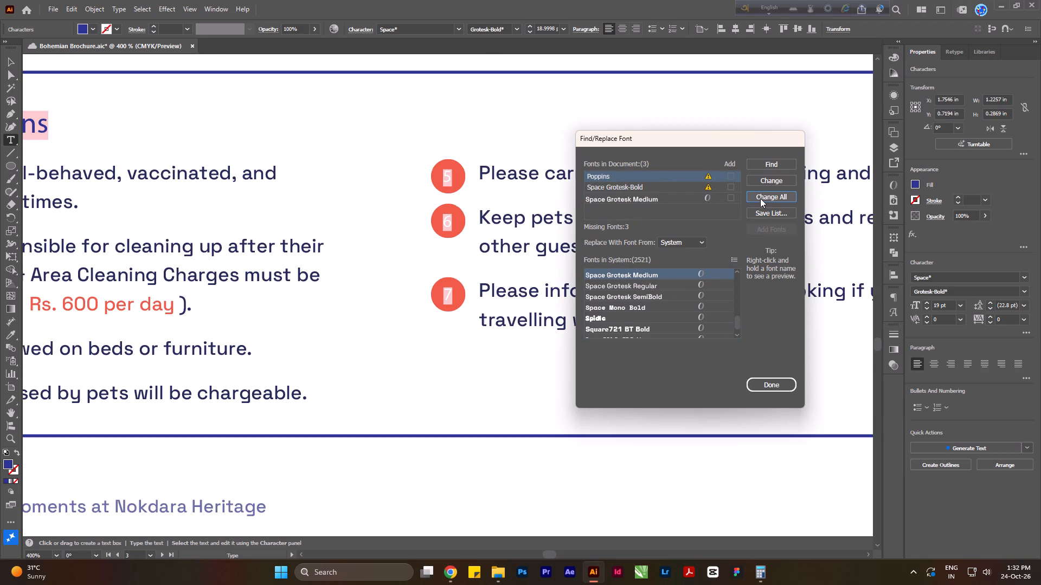
left_click(760, 198)
left_click(760, 198)
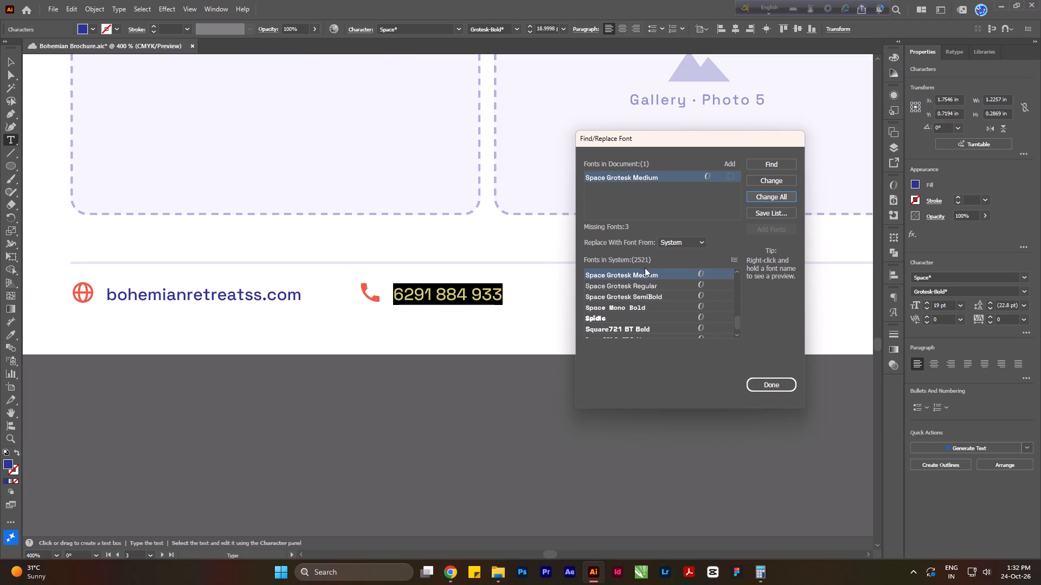
left_click(643, 274)
left_click(774, 198)
left_click(778, 383)
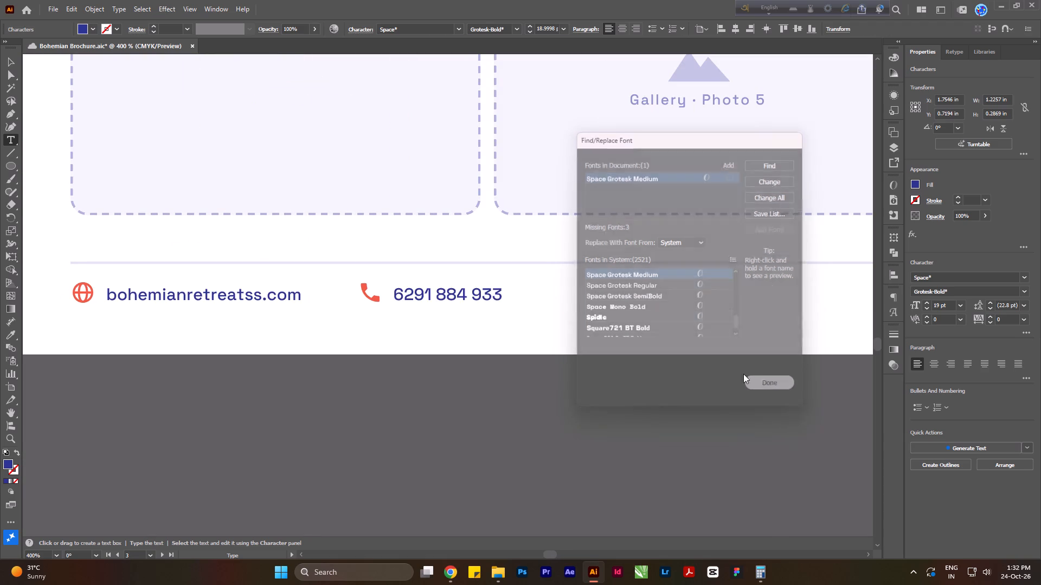
Set the word Nokdara in the cover title on Artboard 1 to the Bold style of Space Grotesk.
scroll(487, 347, "down", 6, "alt")
scroll(627, 328, "down", 1, "alt")
scroll(661, 236, "down", 1, "alt")
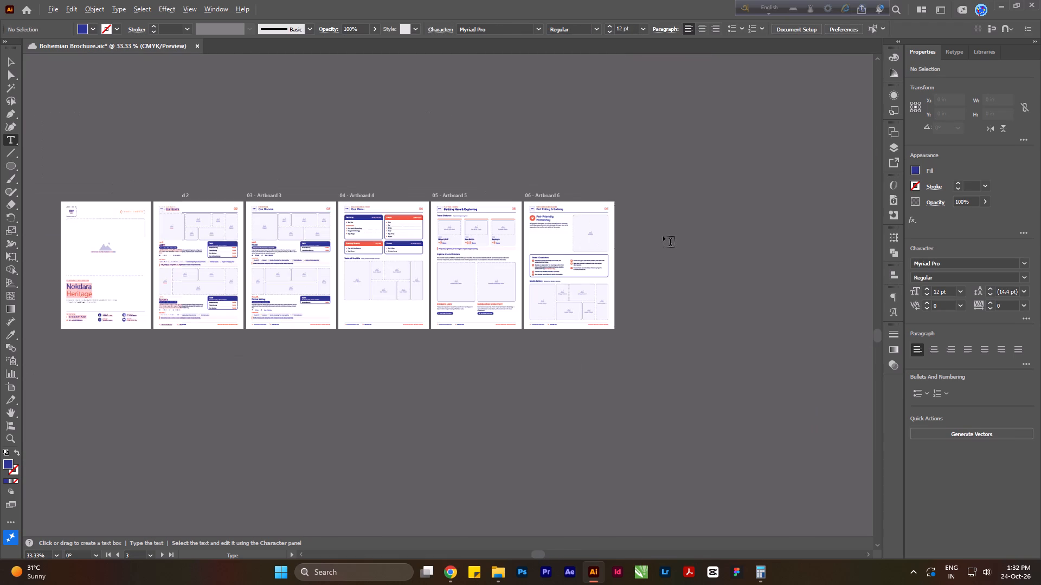
scroll(665, 236, "down", 1, "alt")
scroll(272, 276, "up", 7, "alt")
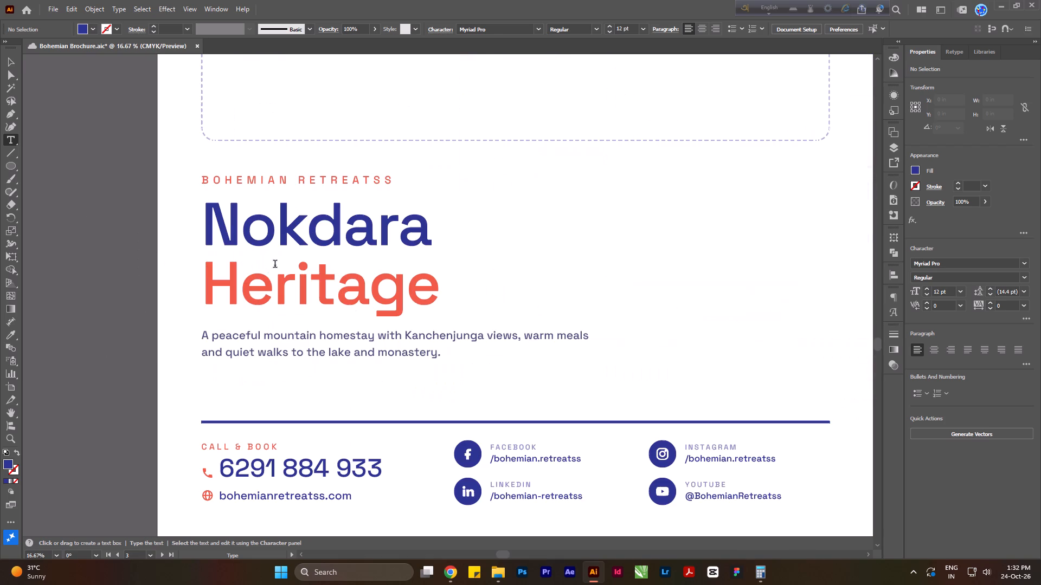
left_click(295, 237)
key("ctrl+a")
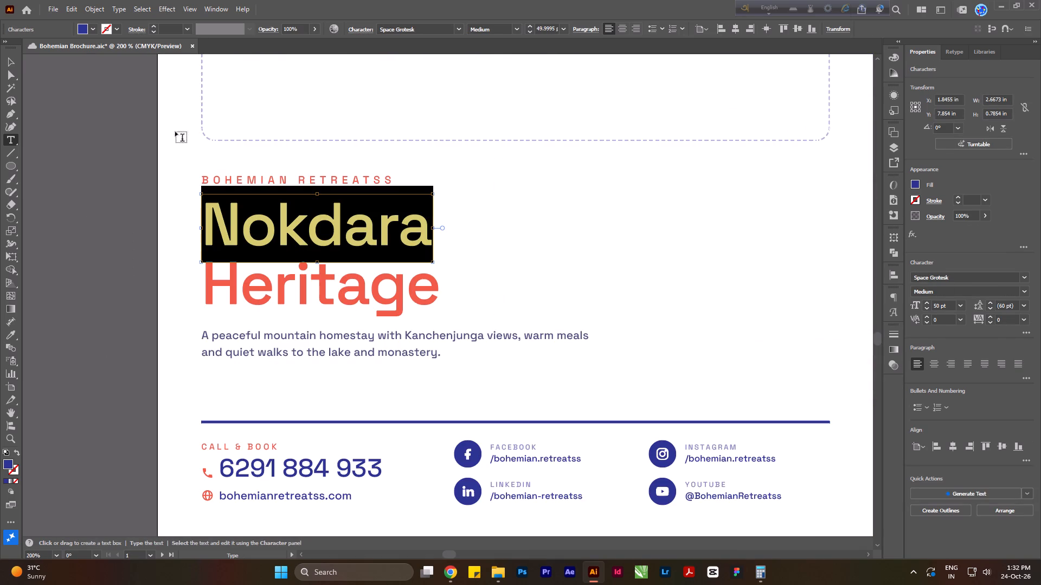
left_click(517, 29)
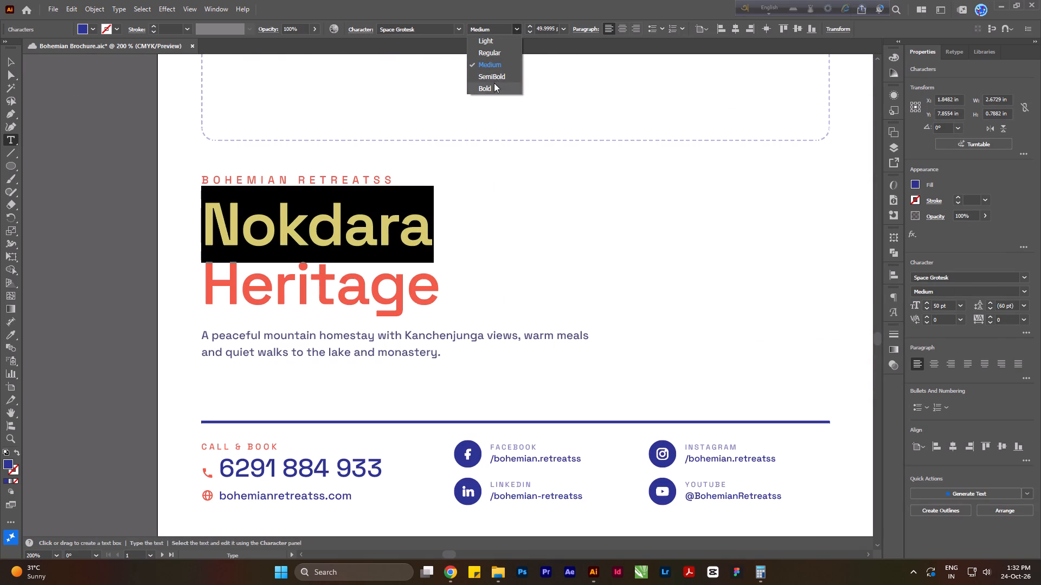
left_click(494, 83)
Copy the word Heritage onto the same line after Nokdara, separated by a space, and make the combined title Bold.
triple_click(234, 285)
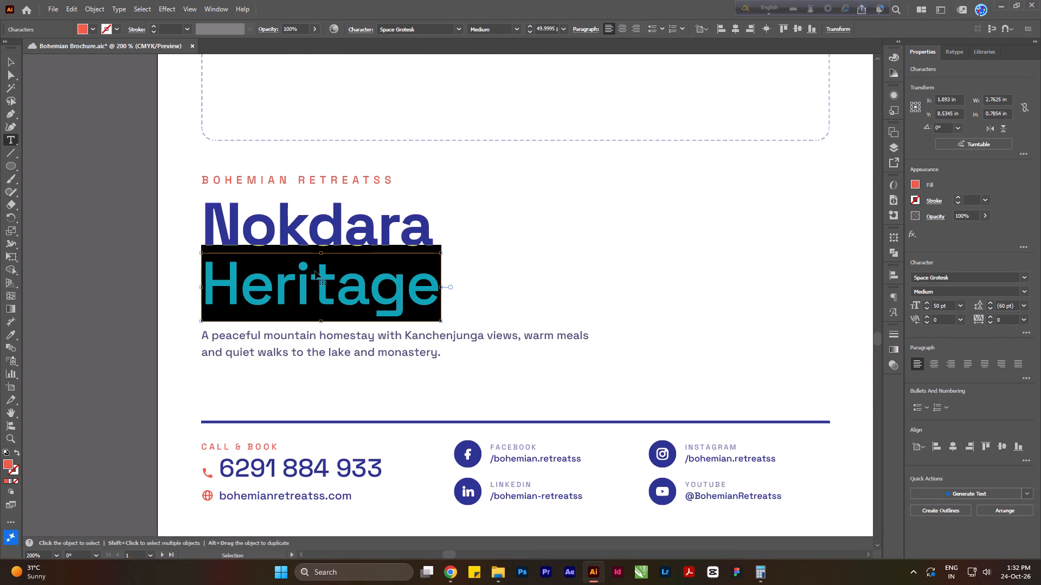
key("ctrl+c")
left_click(427, 226)
key("space")
key("ctrl+v")
key("ctrl+a")
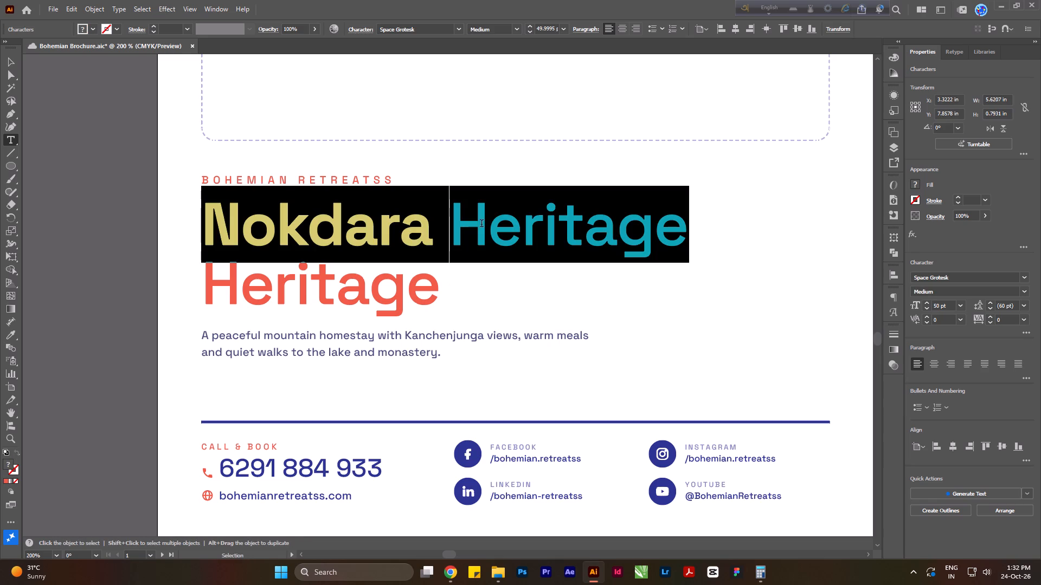
left_click(514, 25)
left_click(494, 87)
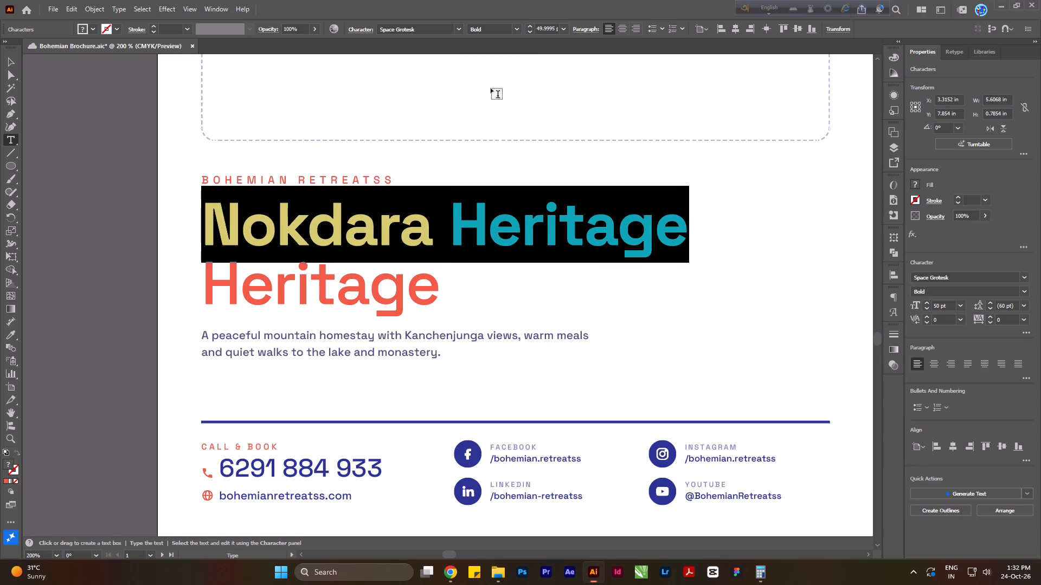
Delete the separate Heritage text object below the combined cover title.
left_click(15, 62)
left_click(265, 303)
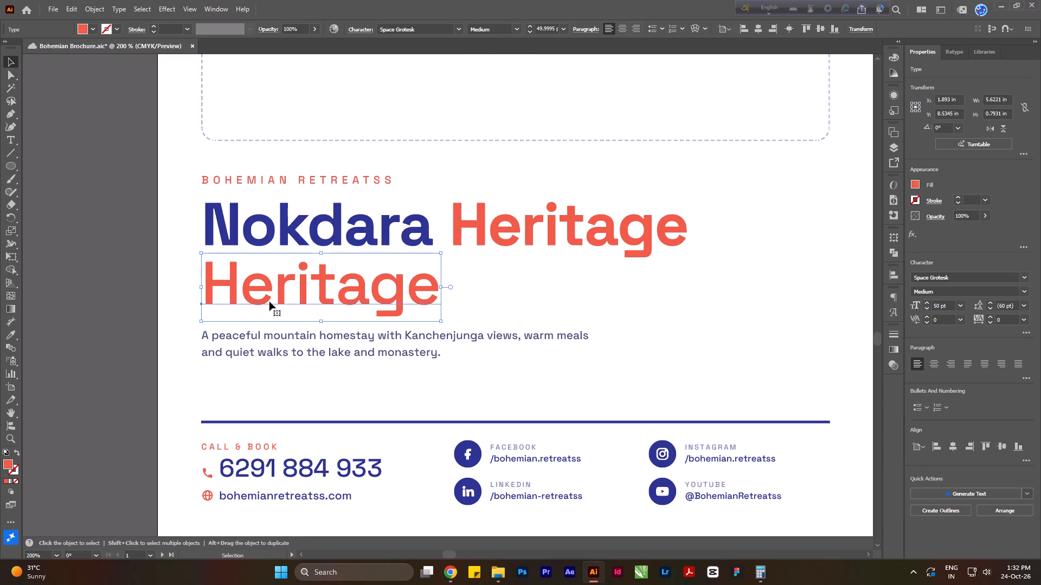
key("Delete")
Convert the Nokdara Heritage cover title to uppercase and set its tracking to -25.
scroll(284, 256, "down", 2, "alt")
left_click(355, 249)
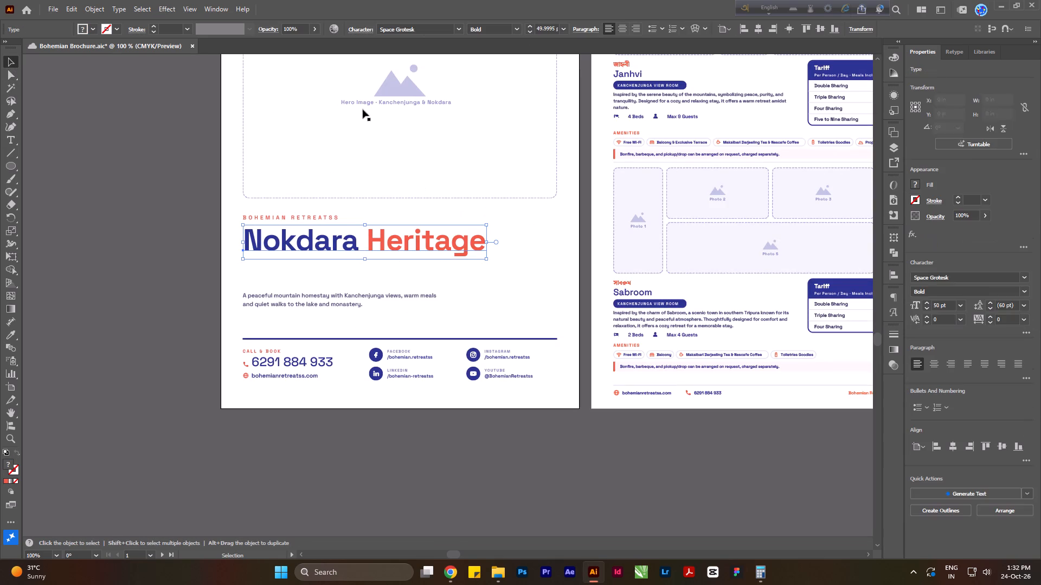
left_click(121, 9)
left_click(150, 183)
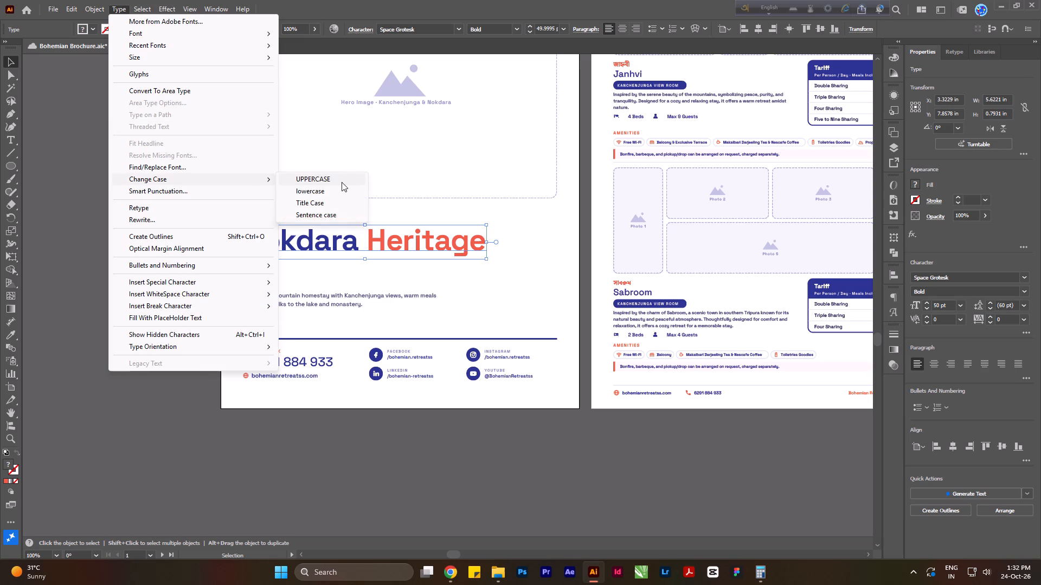
left_click(342, 182)
left_click(1024, 320)
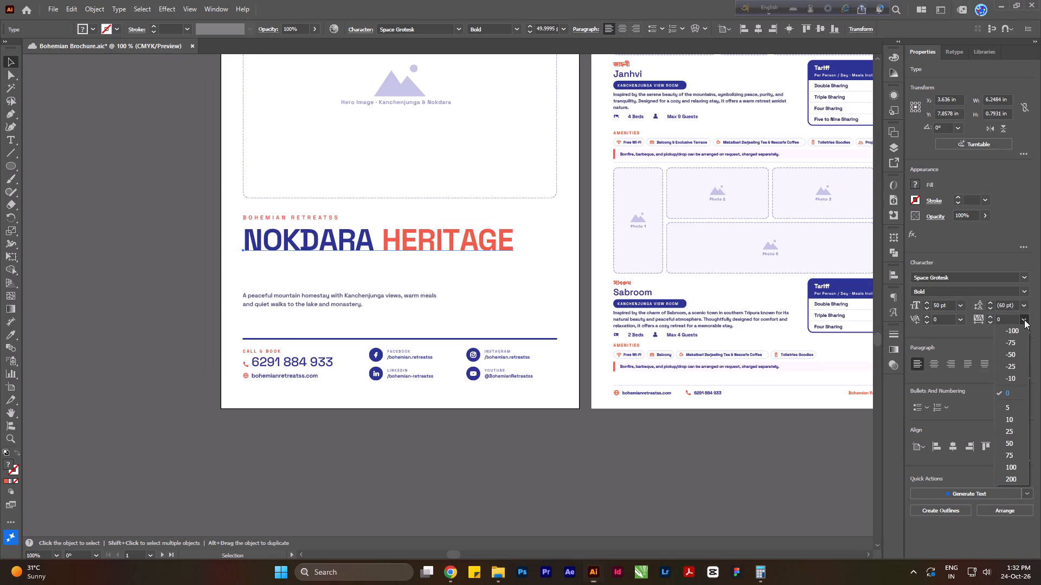
left_click(1018, 367)
left_click(158, 252)
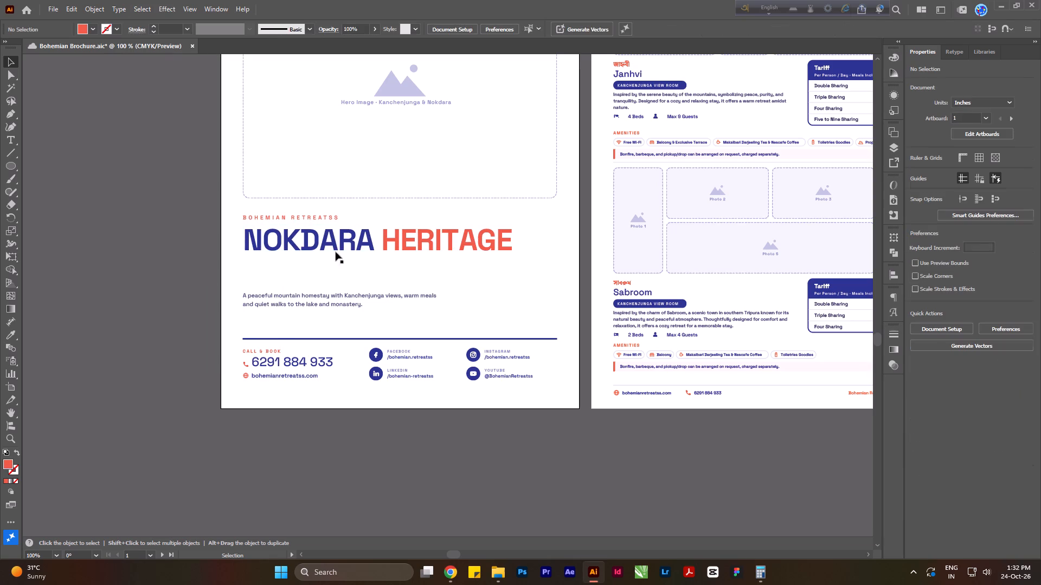
Enlarge the NOKDARA HERITAGE title proportionally from its left edge until it spans the width of the divider line below.
left_click(450, 240)
left_click_drag(513, 244, 553, 243, "shift")
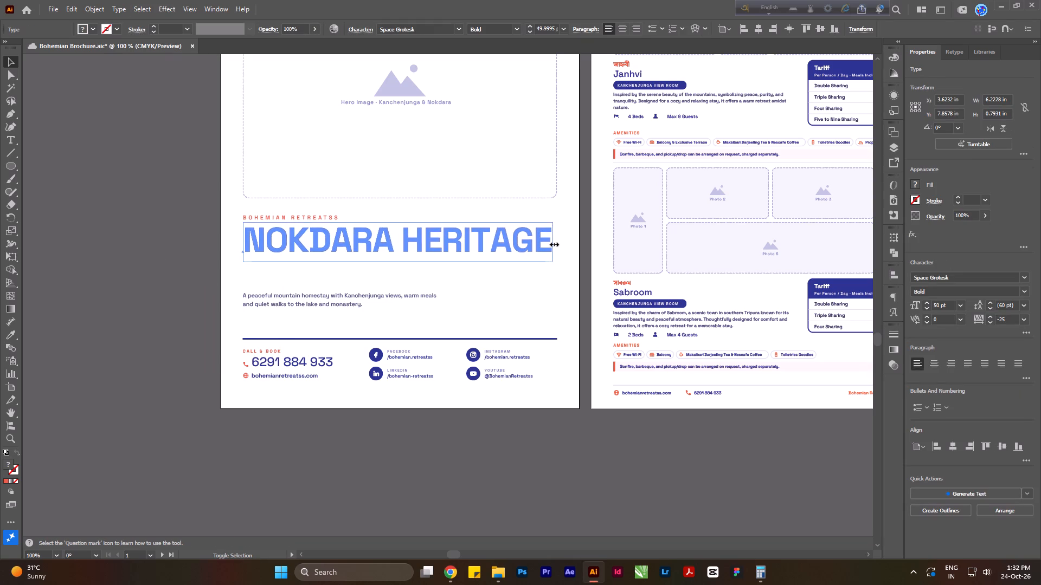
left_click_drag(553, 243, 556, 243, "shift")
left_click(119, 236)
scroll(301, 231, "up", 2, "alt")
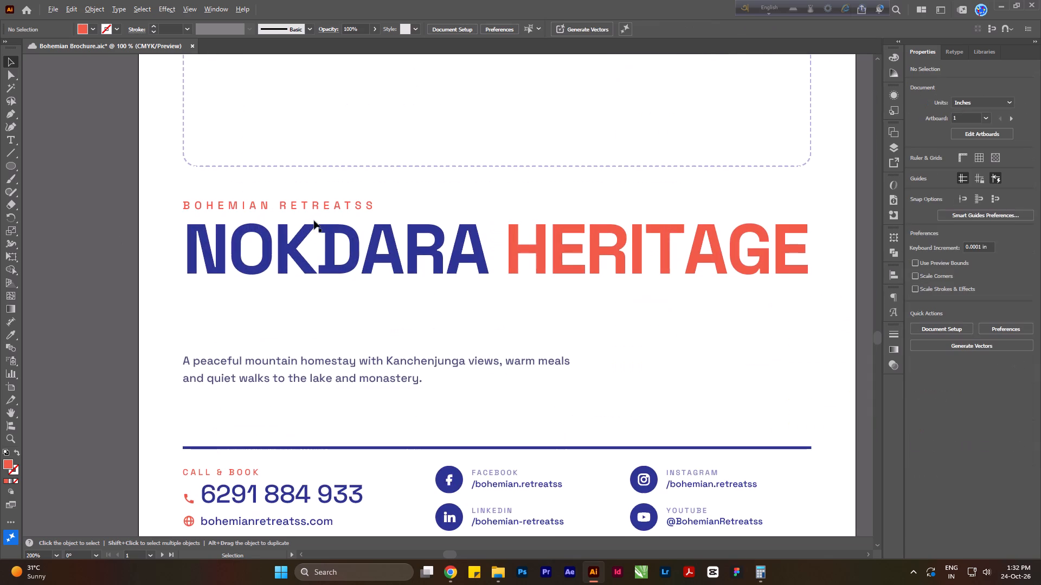
Enlarge the BOHEMIAN RETREATSS line above the cover title and align it to the title's left edge.
left_click(322, 207)
left_click_drag(371, 197, 436, 185, "shift")
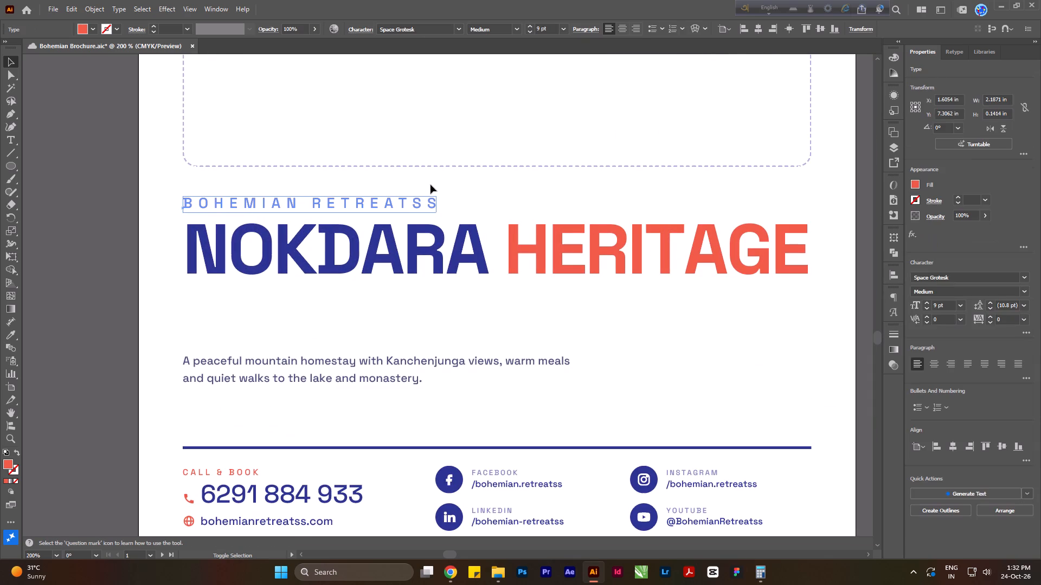
left_click(233, 236, "shift")
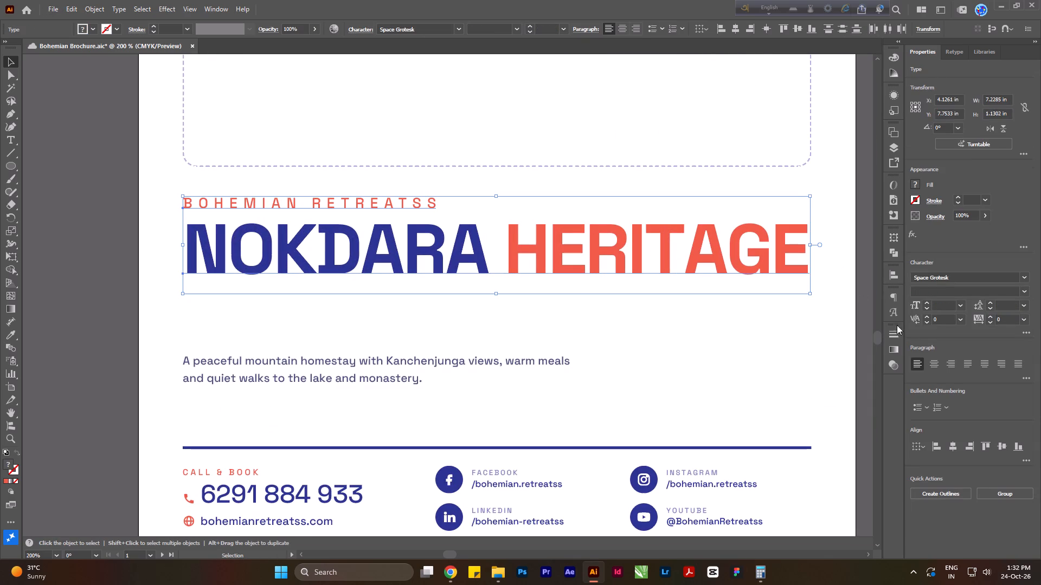
left_click(935, 449)
left_click(683, 343)
Copy the tagline's second line, "and quiet walks to the lake and monastery.", onto the end of its first line after a space.
scroll(476, 298, "down", 1, "alt")
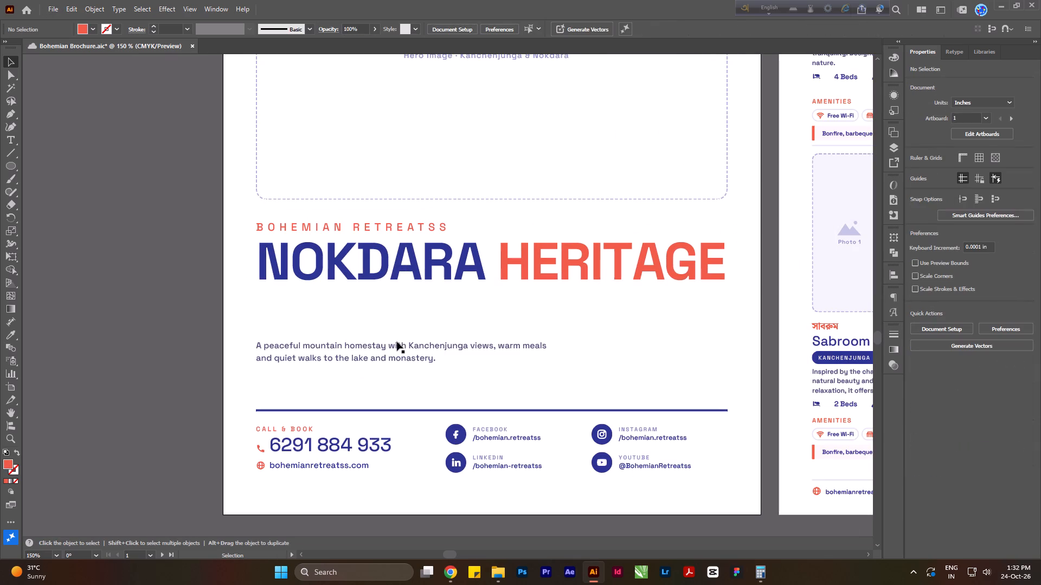
left_click(397, 342)
double_click(349, 357)
key("ctrl+a")
key("ctrl+c")
left_click(546, 347)
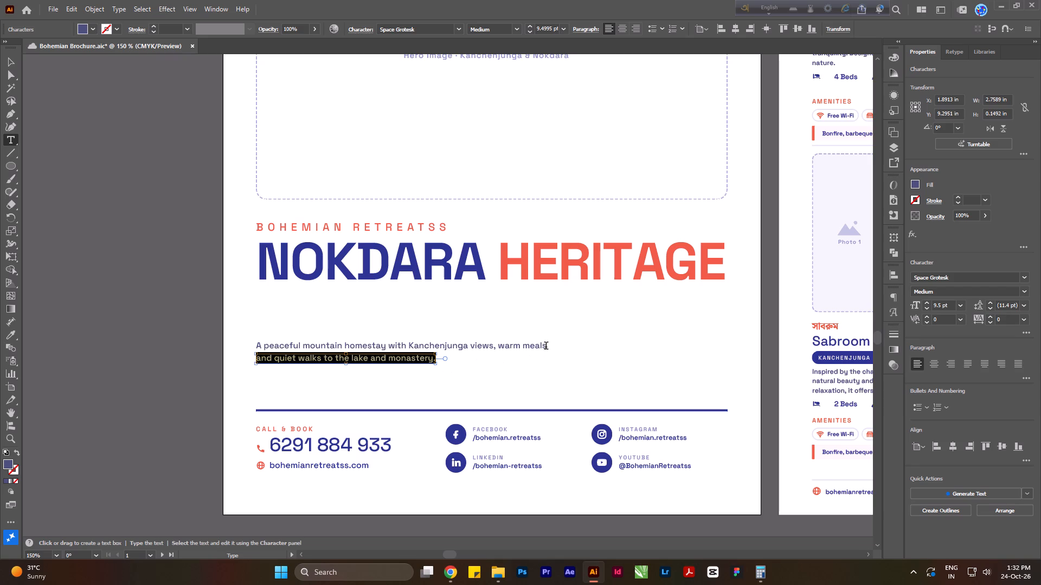
key("space")
key("ctrl+v")
key("ctrl+a")
left_click(18, 49)
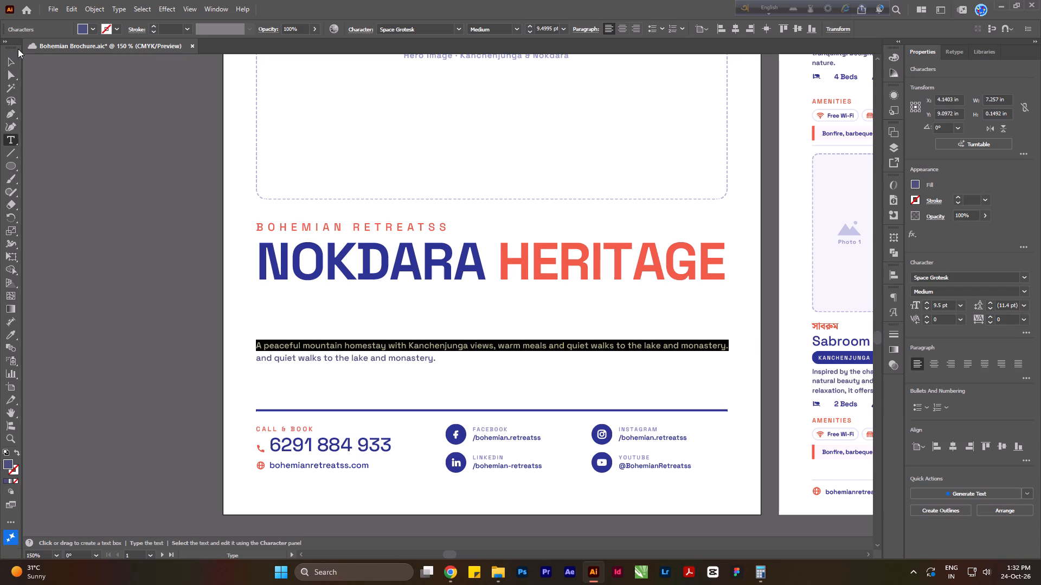
left_click(13, 58)
left_click(5, 43)
left_click_drag(9, 43, 0, 57)
left_click(3, 44)
left_click(5, 42)
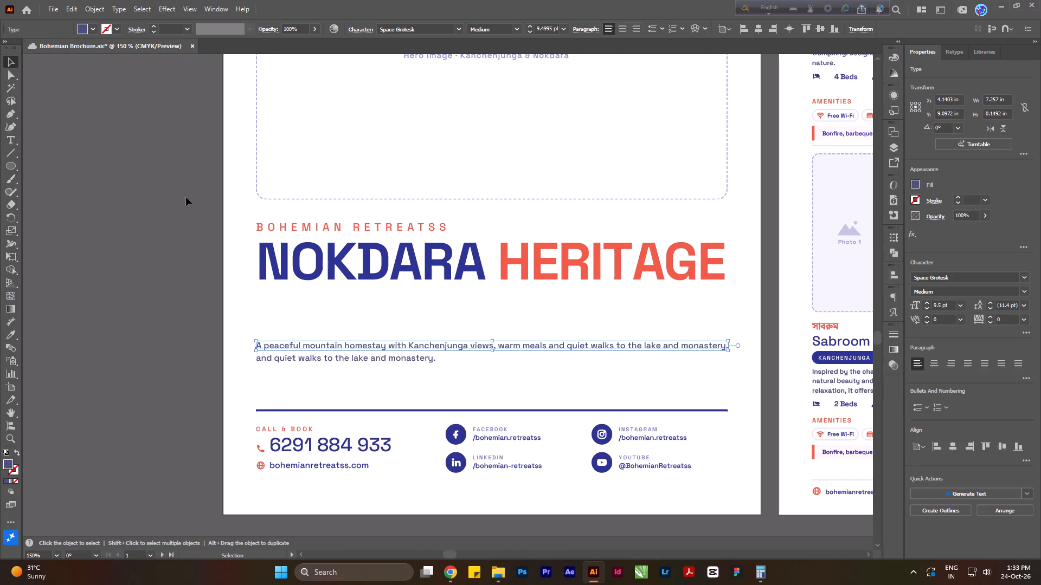
Delete the separate second-line text object below the combined cover tagline.
left_click(301, 359)
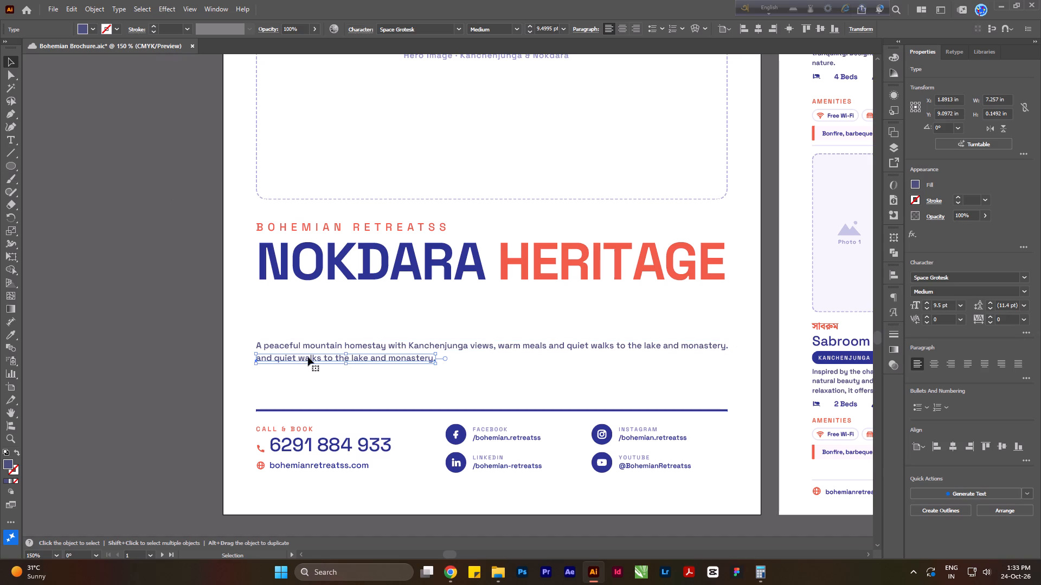
key("Delete")
Move the combined tagline up so it sits directly beneath the NOKDARA HERITAGE title.
left_click_drag(462, 347, 468, 304)
Break the tagline into two lines after "warm meals", removing the space before "and".
double_click(522, 302)
left_click(551, 305)
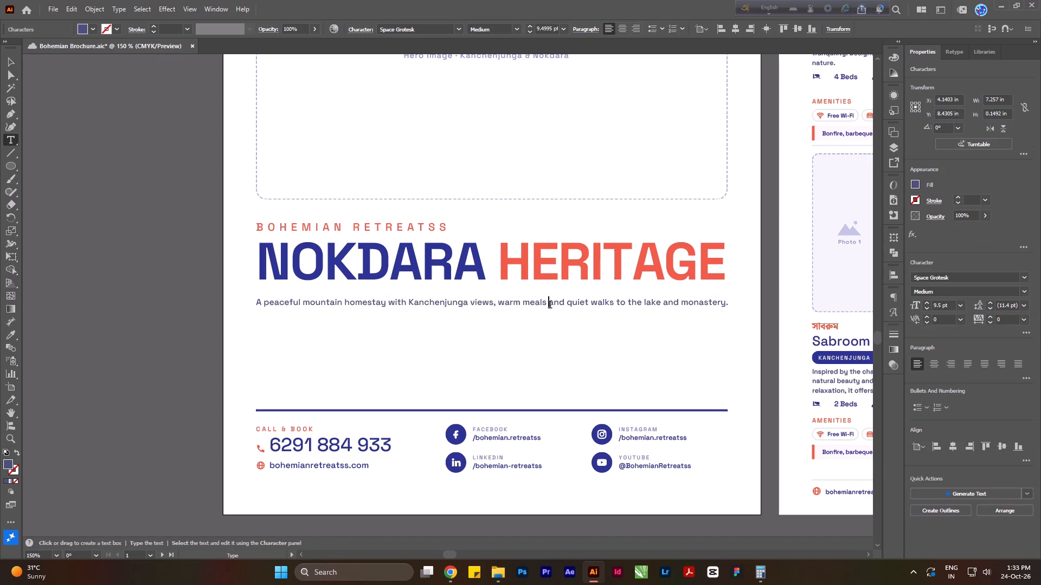
key("BackSpace")
key("Return")
key("ctrl+a")
left_click(11, 63)
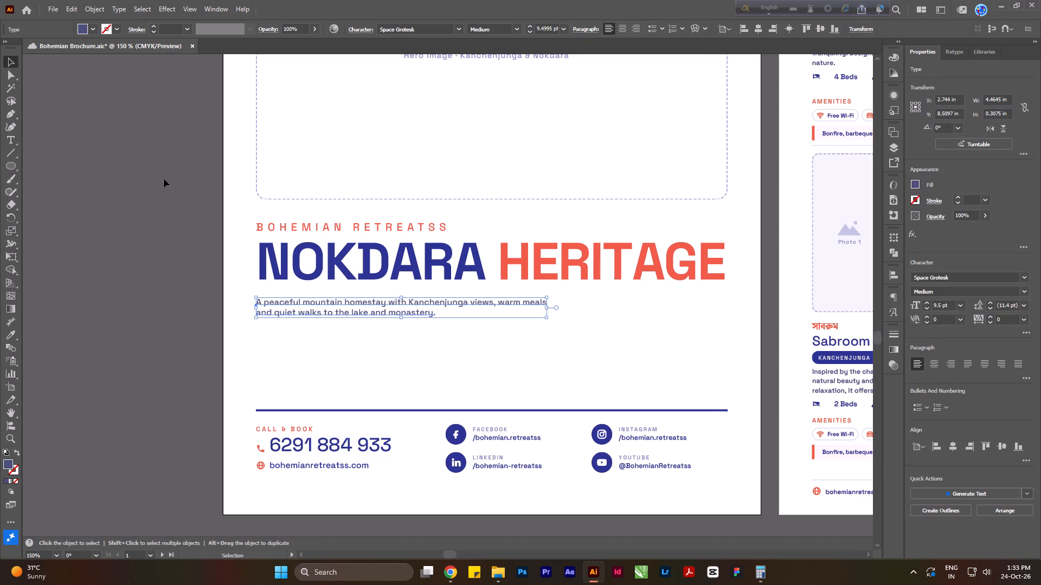
Enlarge the two-line tagline proportionally from its upper-left corner to about 11.5 pt.
left_click_drag(548, 319, 609, 331, "shift")
left_click(651, 356)
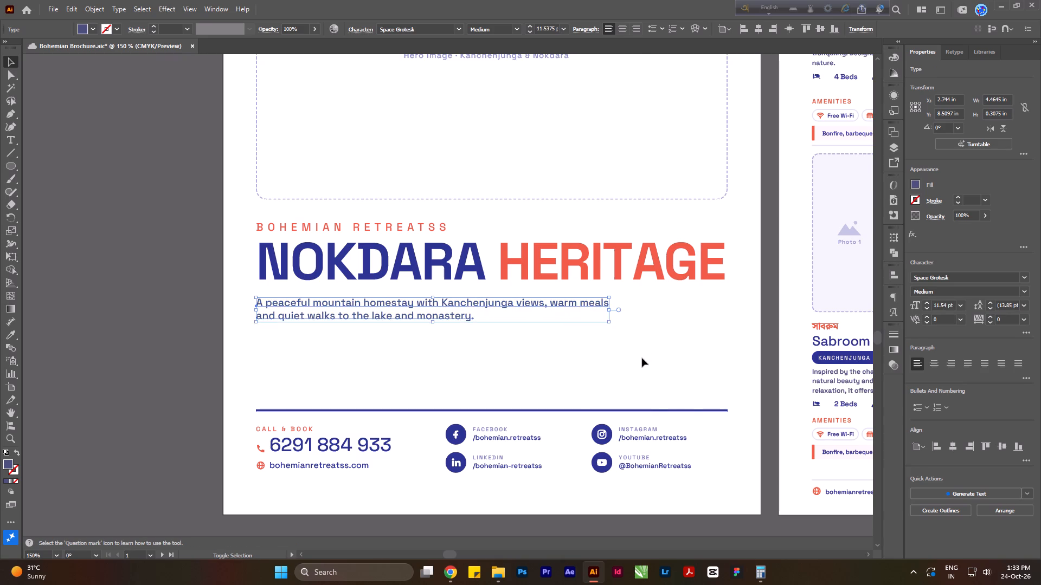
Move the BOHEMIAN RETREATSS line, cover title and tagline together down to just above the divider line.
scroll(372, 387, "down", 2, "alt")
left_click(356, 367)
scroll(434, 351, "up", 1, "alt")
left_click_drag(279, 367, 280, 365)
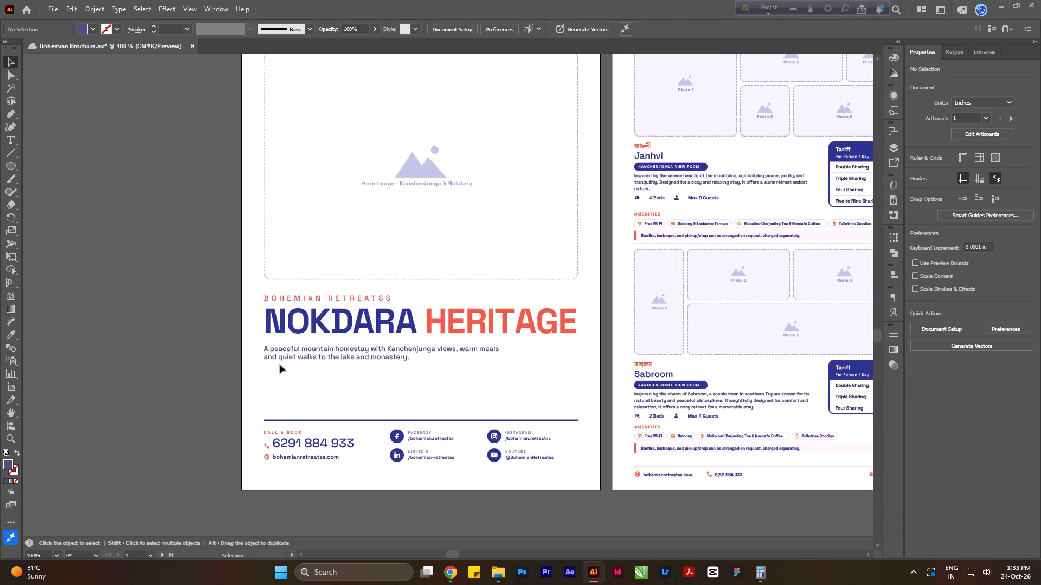
left_click_drag(280, 365, 390, 292)
left_click_drag(382, 324, 375, 372)
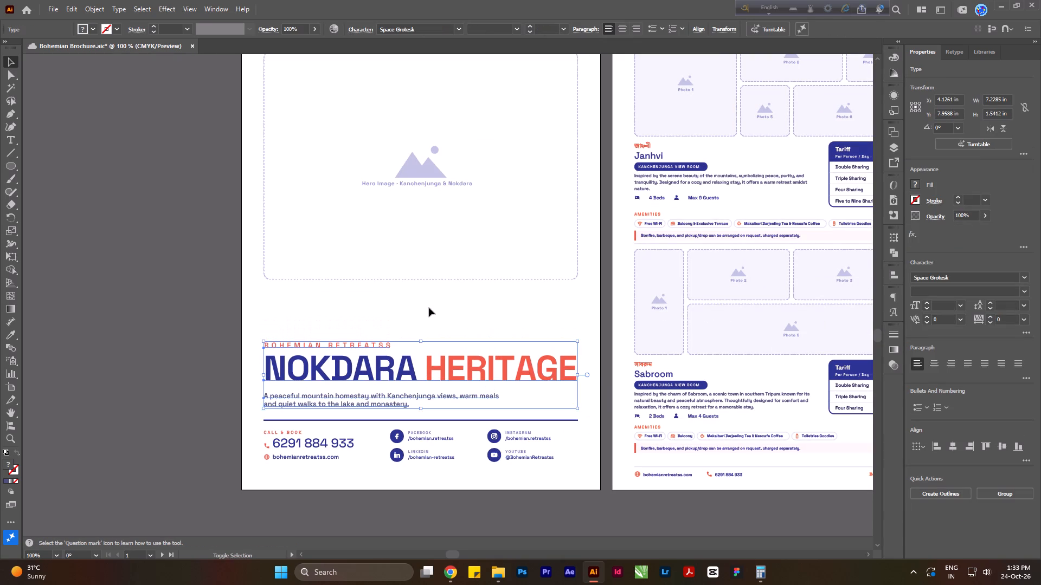
left_click(431, 306)
Delete the large clip group overlapping the cover's dashed hero image frame, keeping the dashed outline.
left_click_drag(391, 297, 419, 259)
left_click(410, 315)
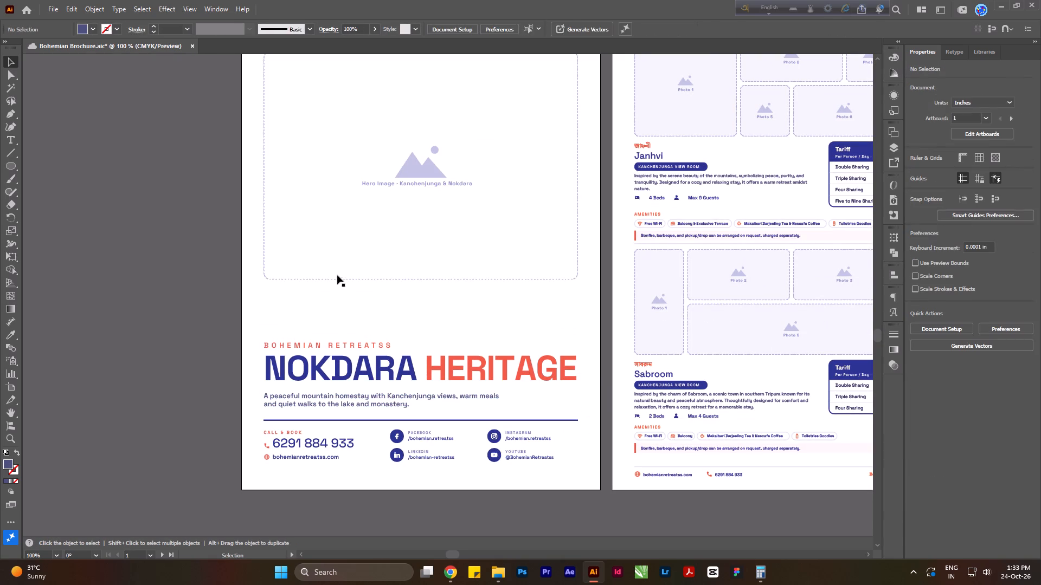
left_click(337, 275)
left_click_drag(335, 275, 335, 285)
scroll(419, 294, "down", 1, "alt")
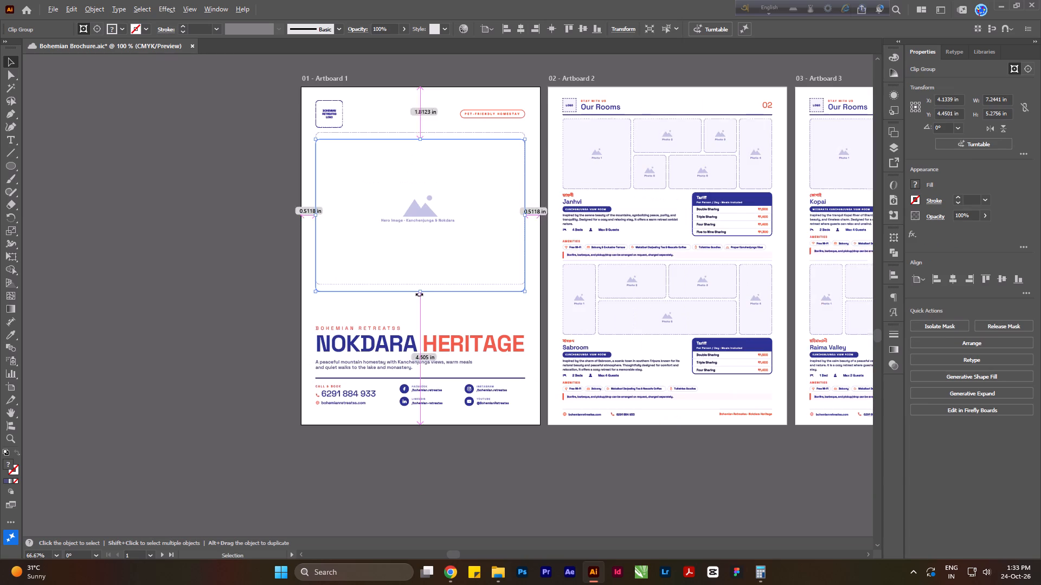
key("Delete")
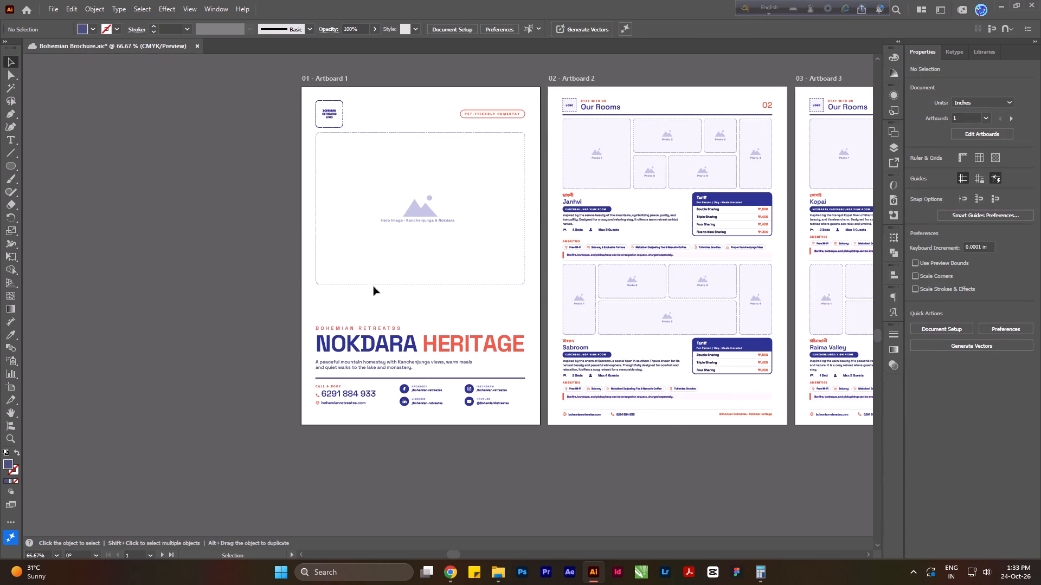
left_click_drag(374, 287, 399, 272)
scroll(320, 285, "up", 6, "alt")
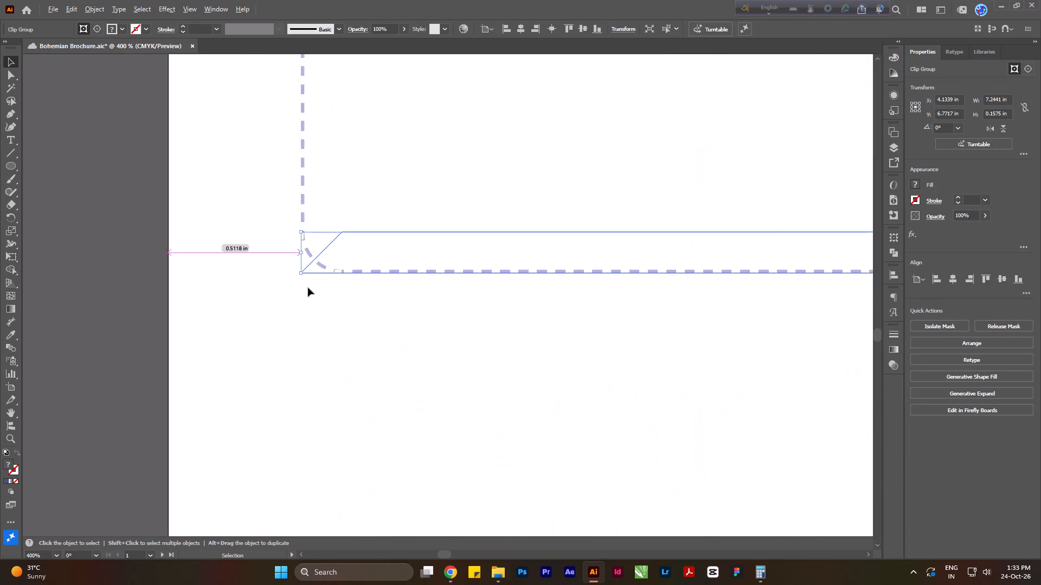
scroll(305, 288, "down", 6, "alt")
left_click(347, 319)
Delete the mountain icon and the "Hero Image · Kanchenjunga & Nokdara" caption inside the cover's dashed frame.
left_click_drag(413, 219, 397, 232)
key("ctrl+z")
left_click(424, 226, "shift")
left_click(433, 225, "shift")
scroll(424, 225, "up", 3, "alt")
scroll(424, 225, "down", 1, "alt")
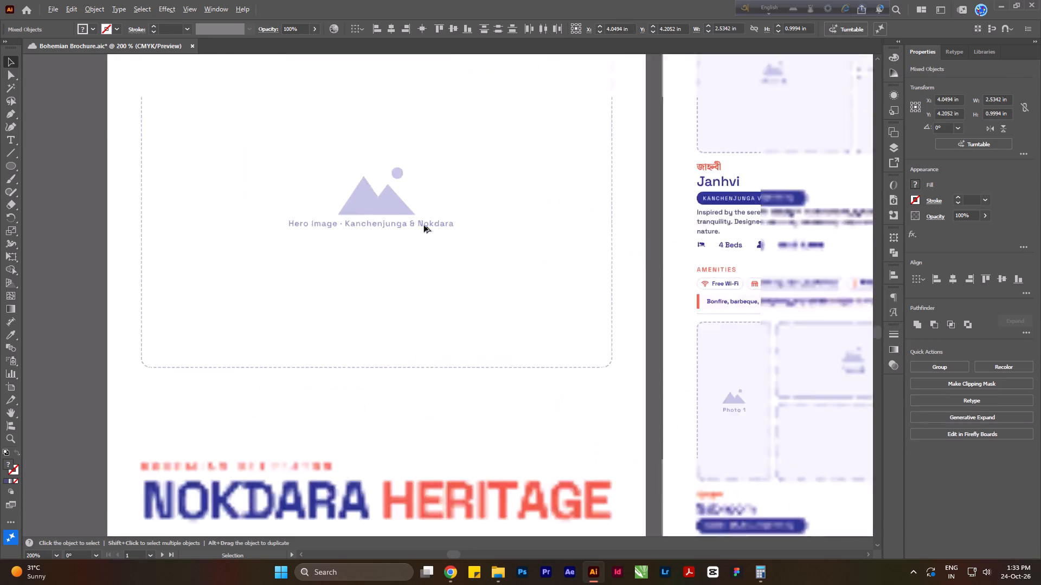
scroll(424, 225, "down", 2, "alt")
key("Delete")
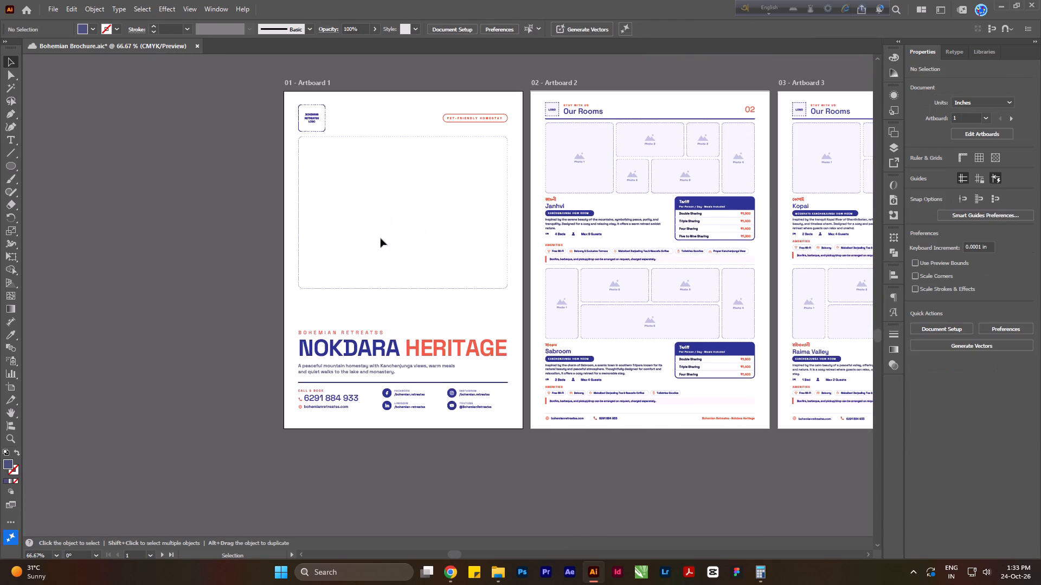
Save the Bohemian Brochure document.
key("ctrl+s")
Examine the LinkedIn handle text in the cover's contact section up close.
scroll(574, 324, "down", 20)
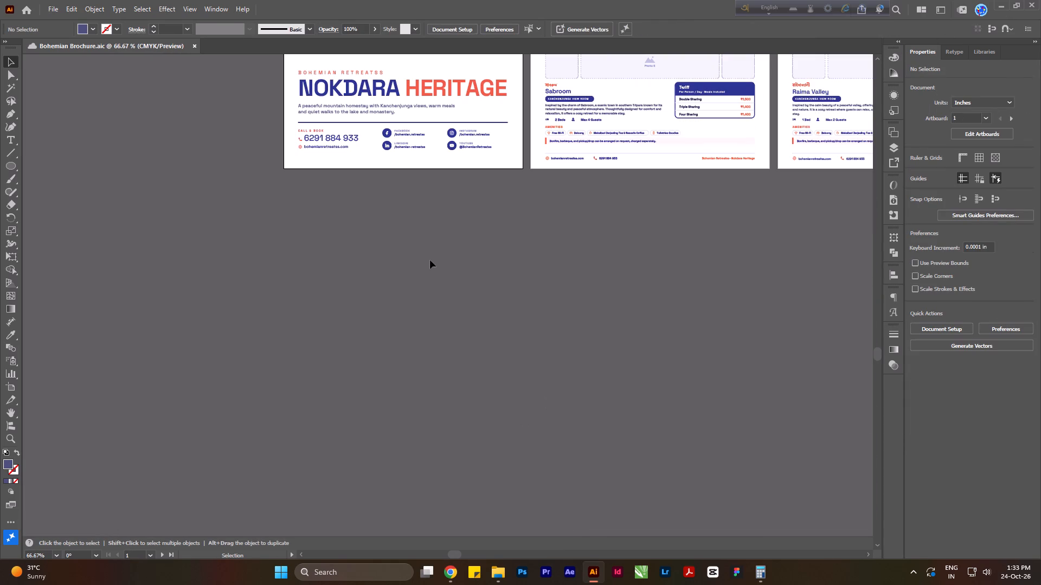
scroll(397, 152, "up", 7, "alt")
key("space")
key("space")
left_click_drag(419, 130, 416, 225)
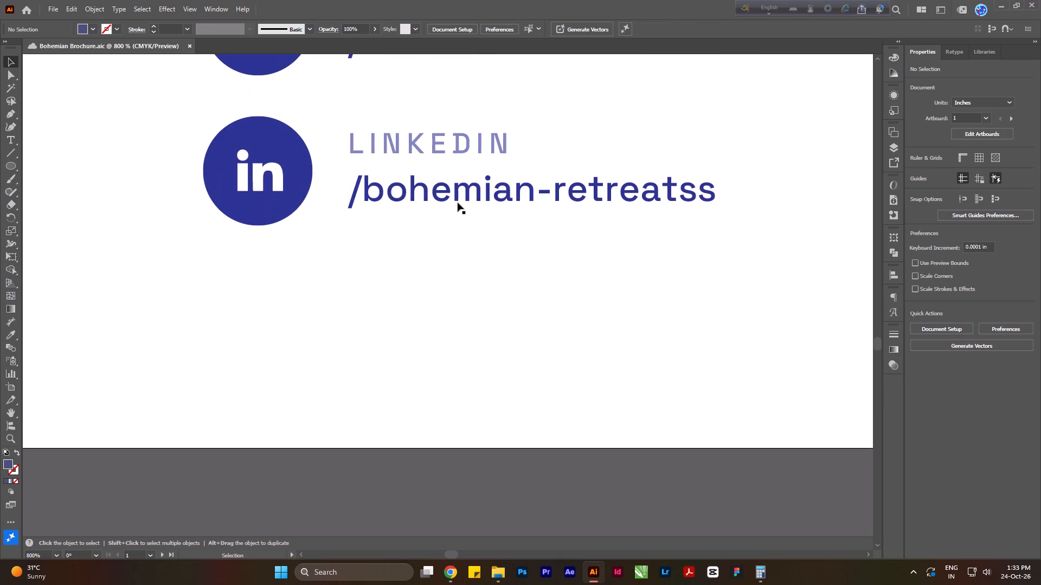
left_click(458, 203)
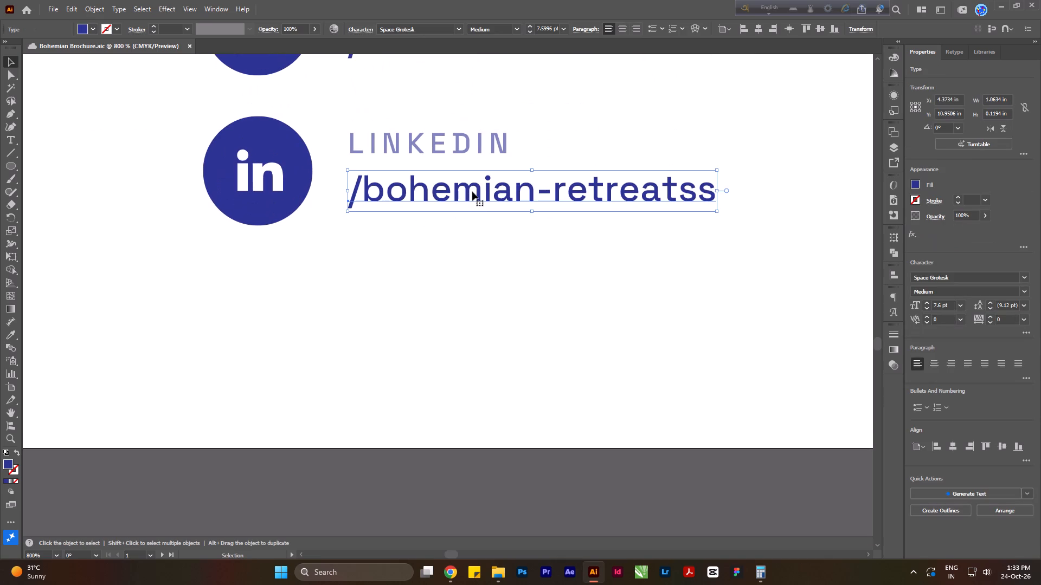
scroll(503, 193, "up", 2, "alt")
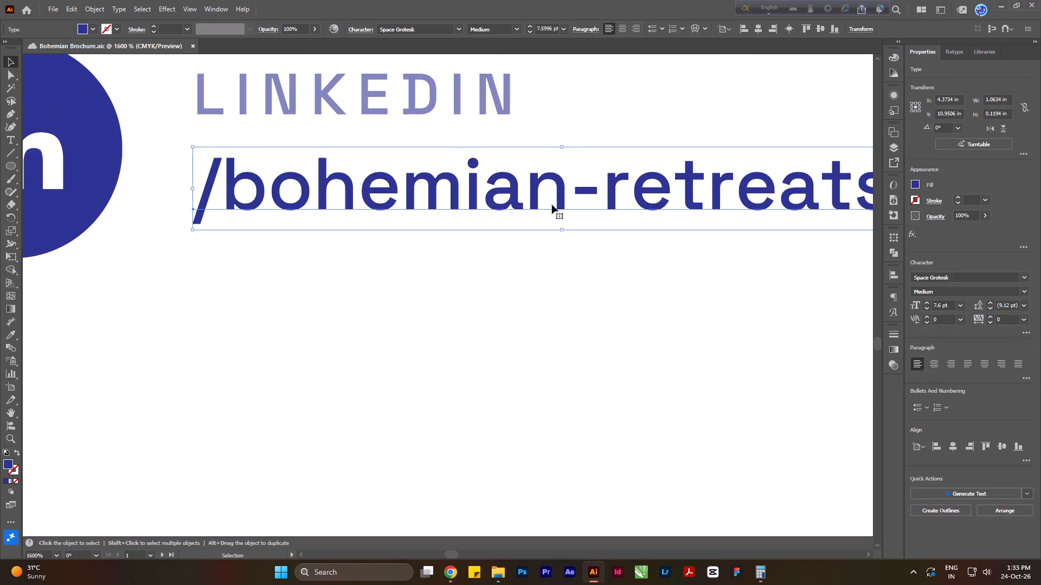
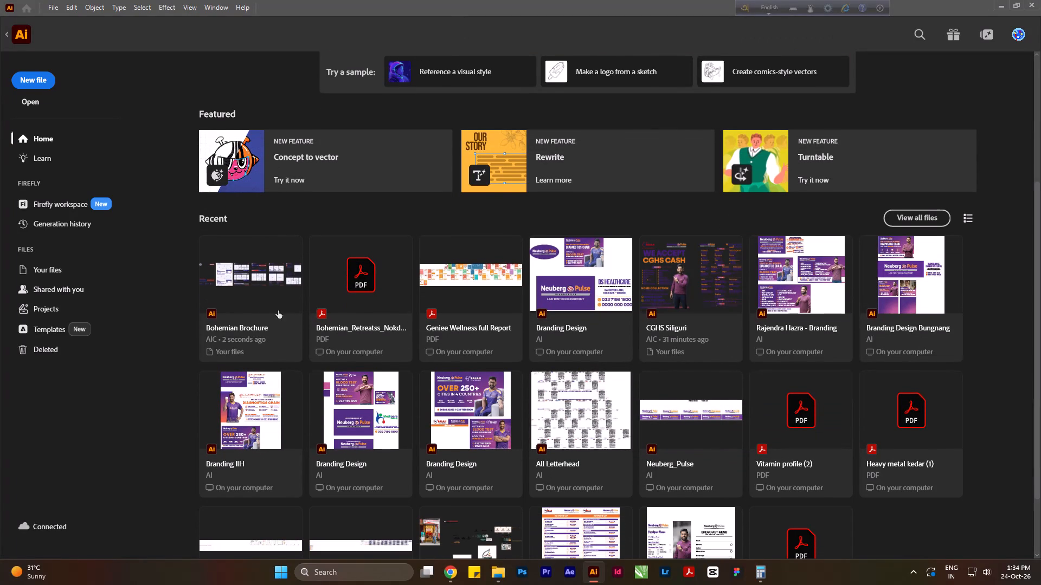
Show the cloud documents stored under Your files on the home screen.
left_click(54, 272)
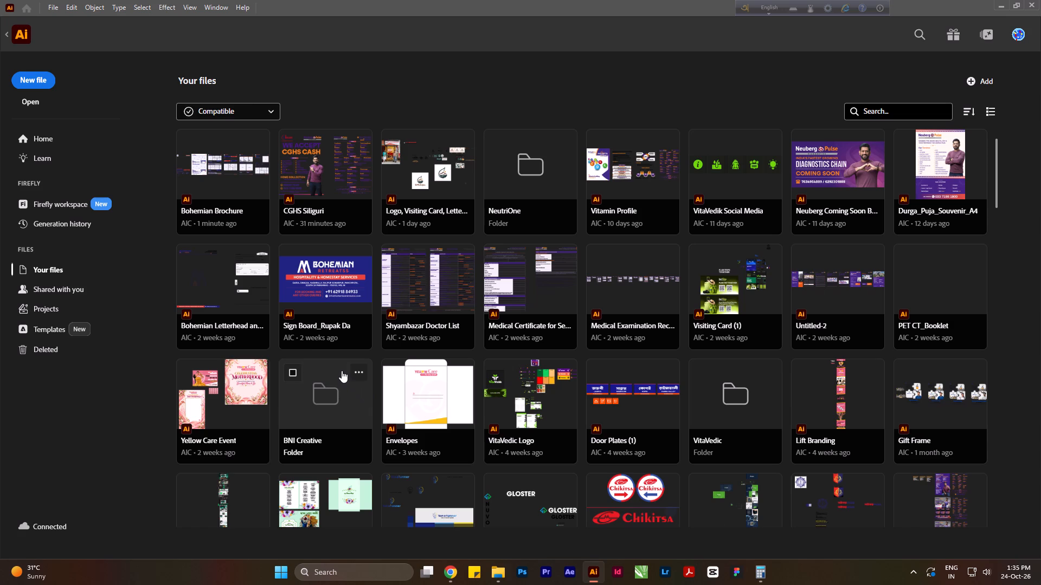
Switch to File Explorer and look through the Neuberg Collection Centre folders and the branding files in the memorial client's folder.
left_click(498, 568)
left_click(478, 504)
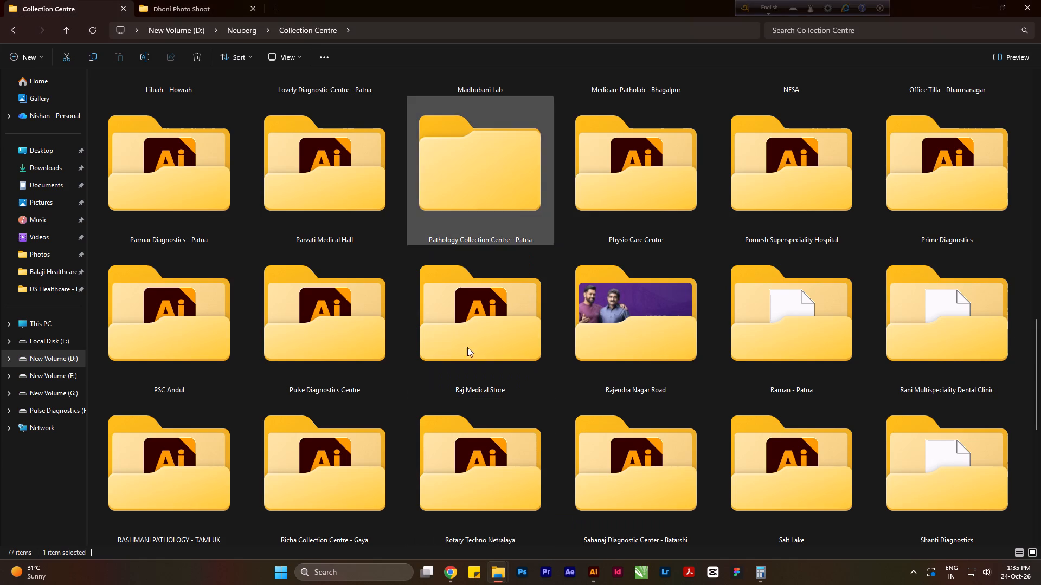
scroll(287, 398, "down", 1)
scroll(287, 399, "up", 14)
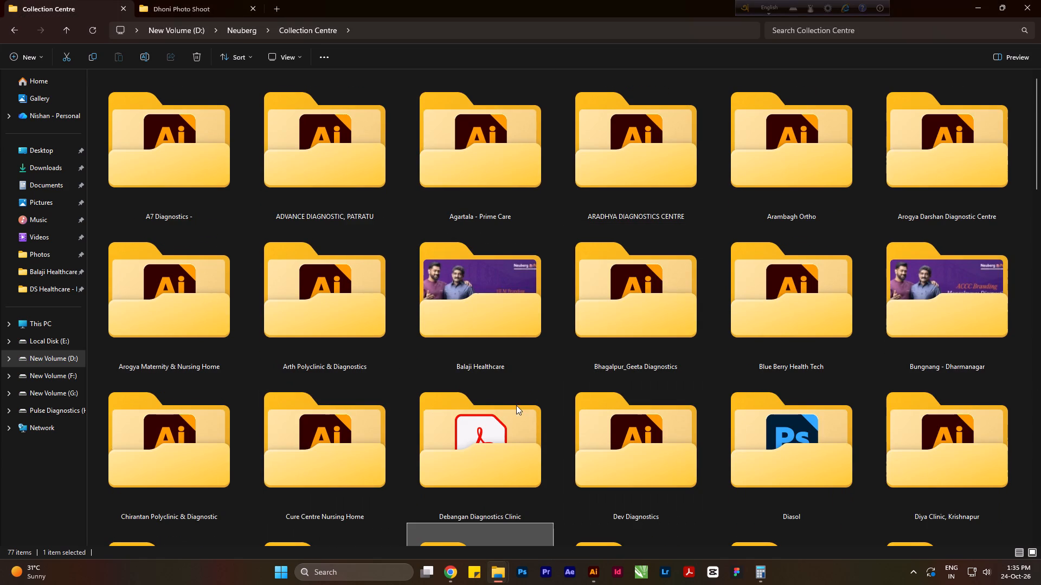
scroll(492, 413, "up", 3)
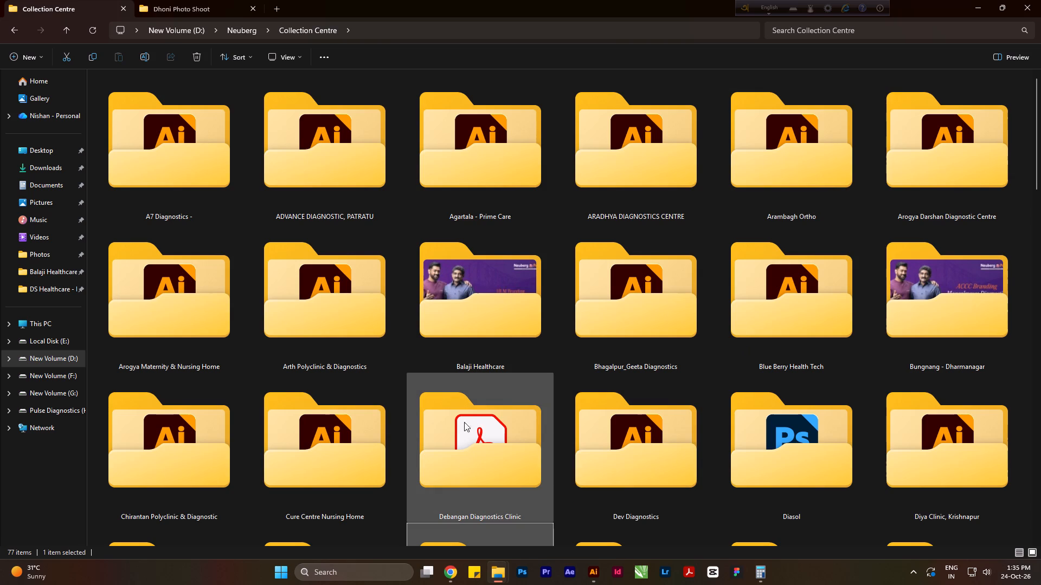
scroll(475, 430, "down", 1)
double_click(498, 307)
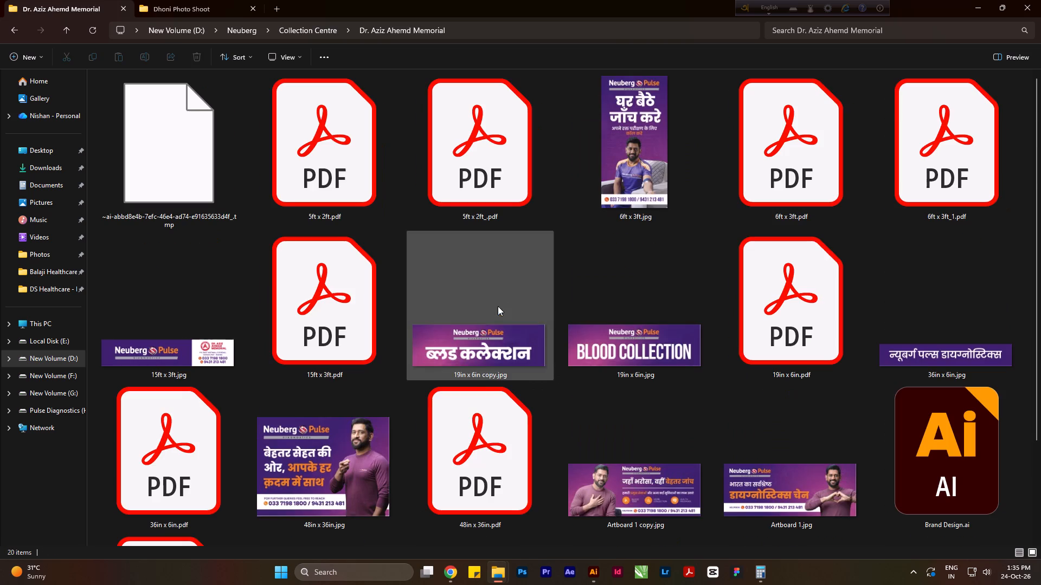
scroll(594, 296, "down", 1)
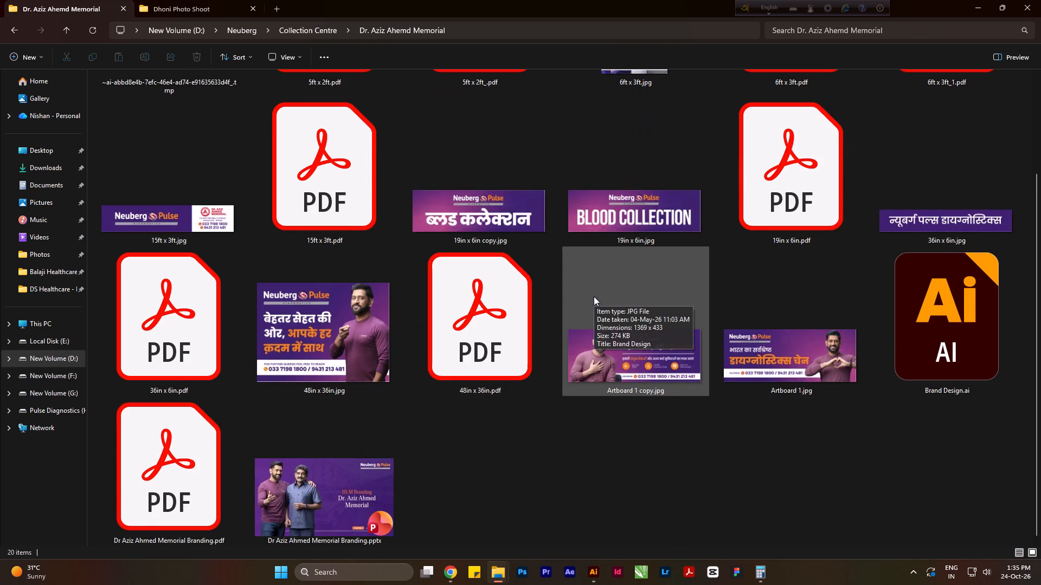
scroll(594, 296, "up", 2)
left_click(974, 0)
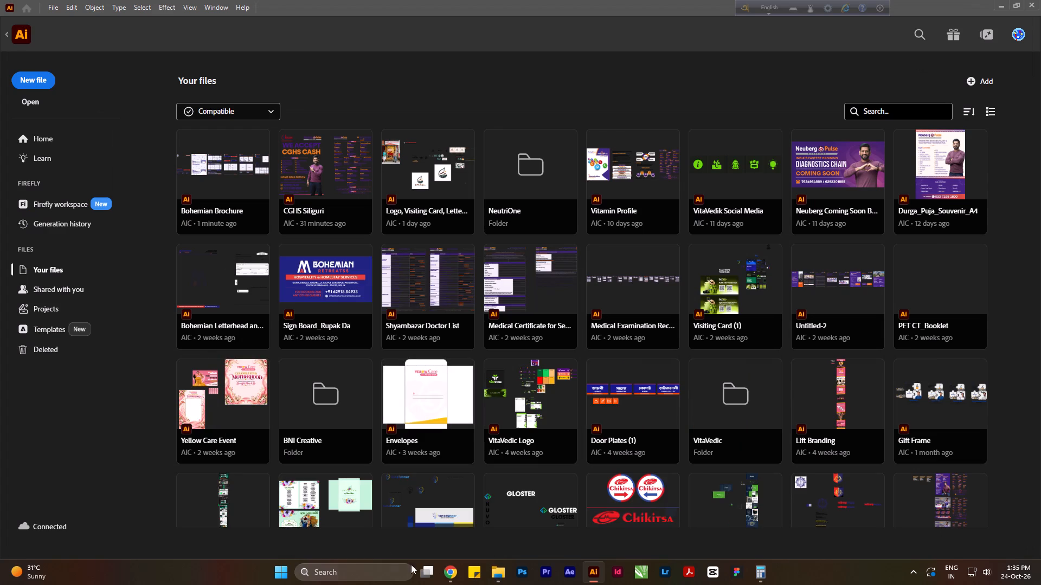
Return to File Explorer and look through the files in the Downloads folder, from today's back to last week's.
left_click(507, 571)
left_click(465, 524)
left_click(34, 158)
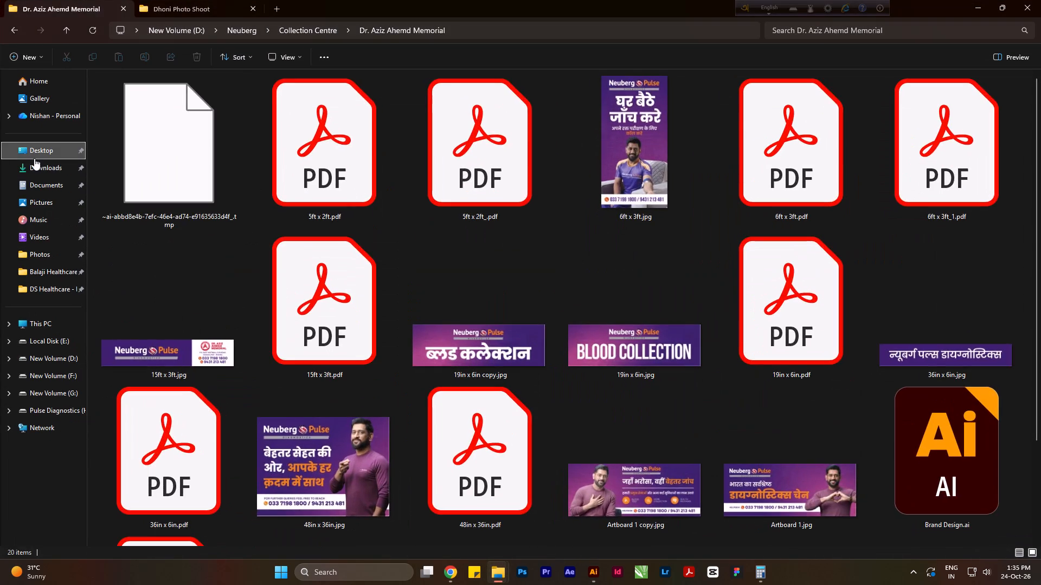
left_click(34, 170)
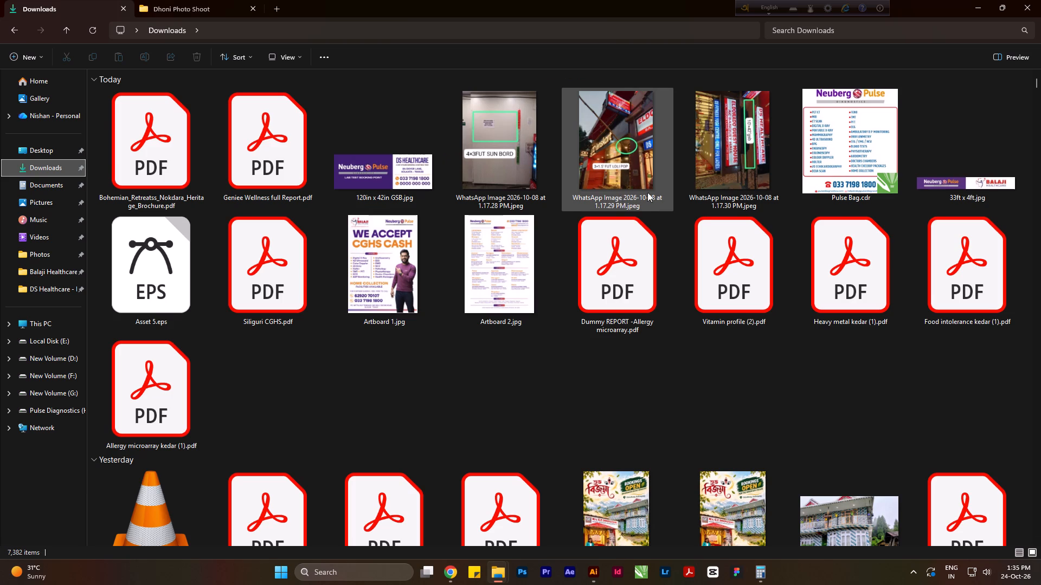
scroll(454, 347, "down", 2)
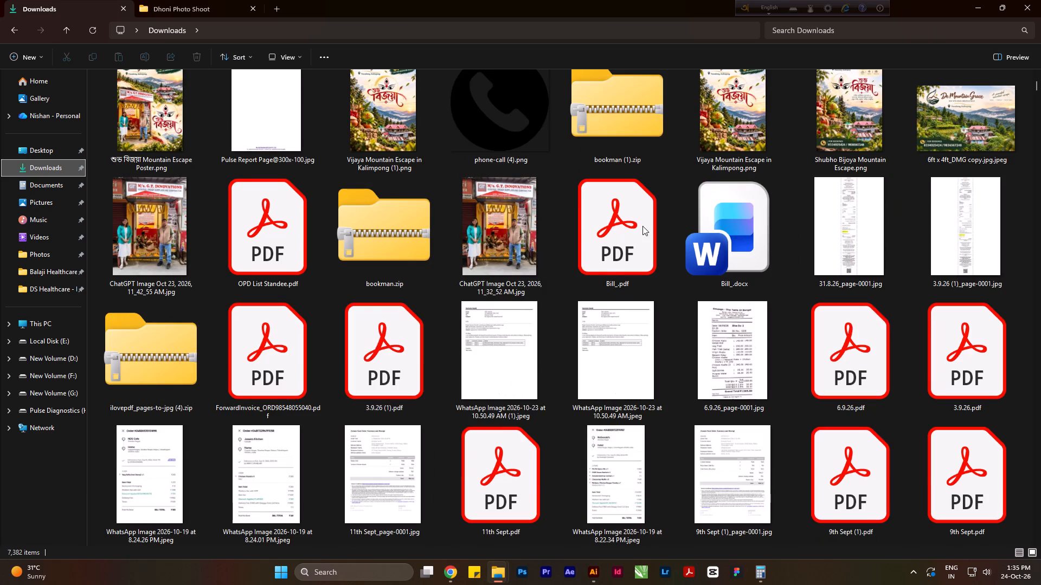
scroll(613, 252, "down", 4)
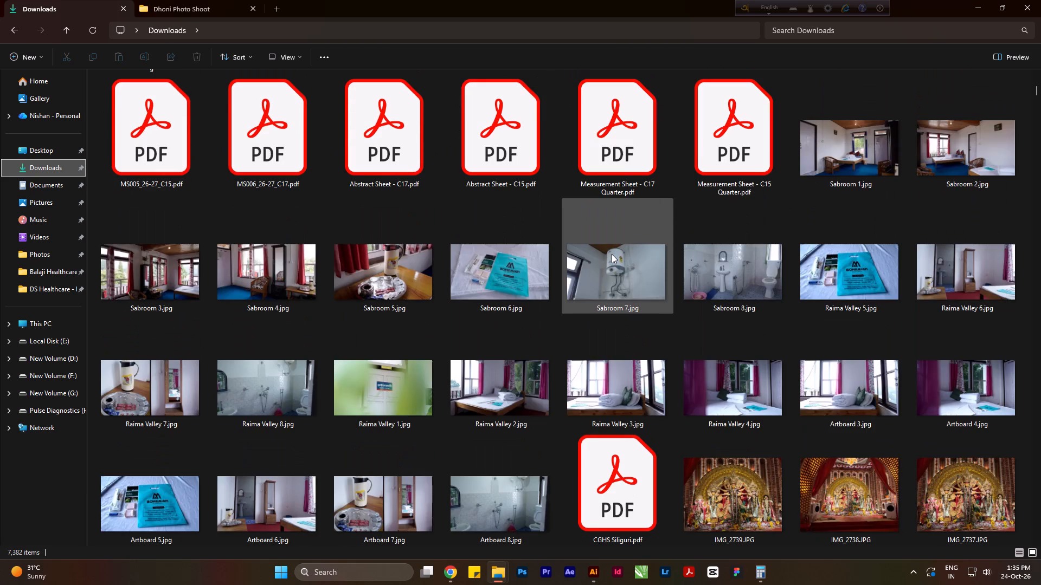
scroll(611, 254, "down", 2)
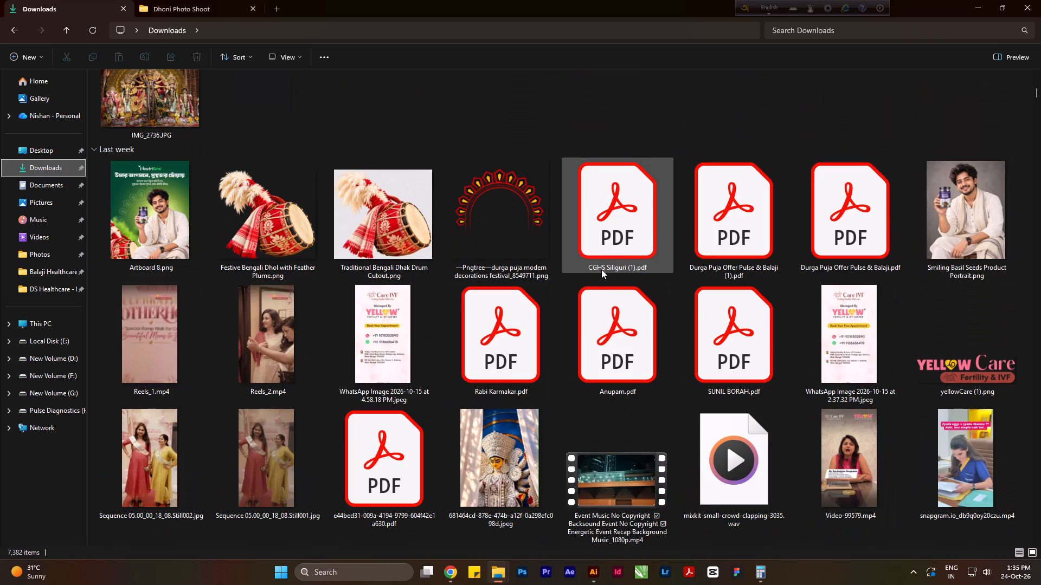
Look through the Downloads folder in File Explorer and check the contents of Letter Head Prolife.pdf in Acrobat.
scroll(597, 286, "down", 1)
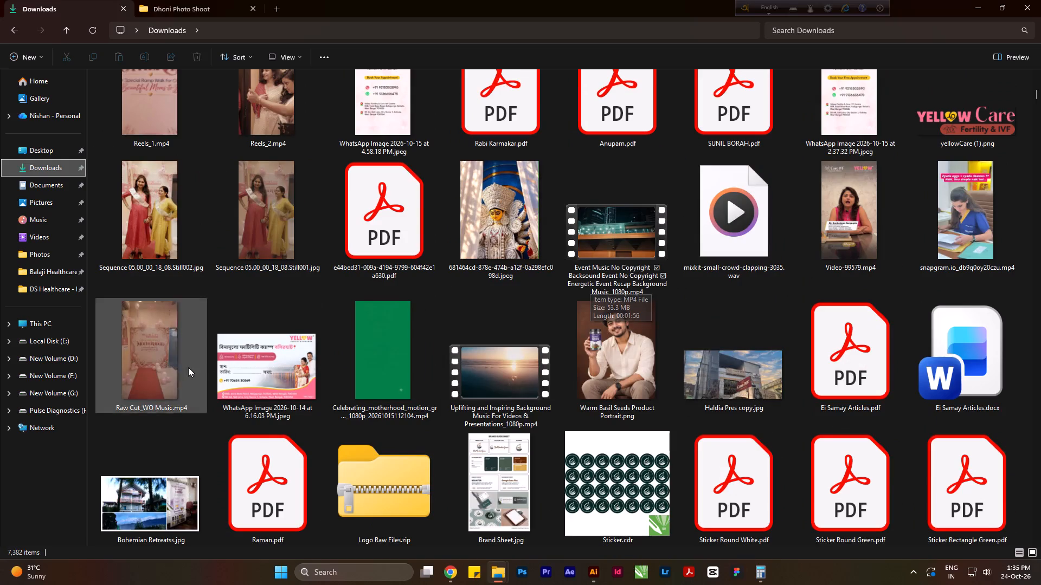
scroll(724, 435, "down", 2)
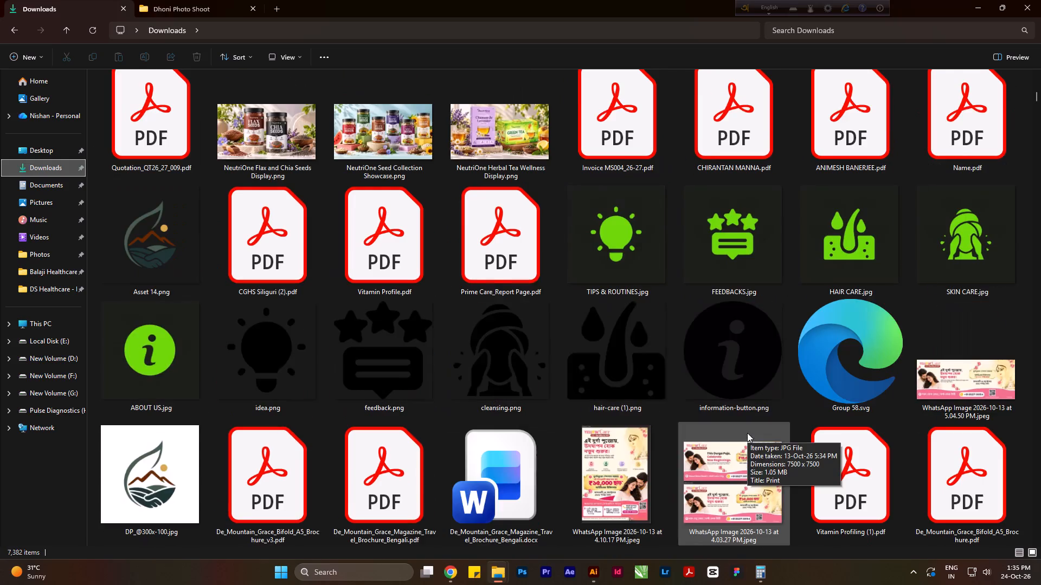
scroll(511, 387, "down", 1)
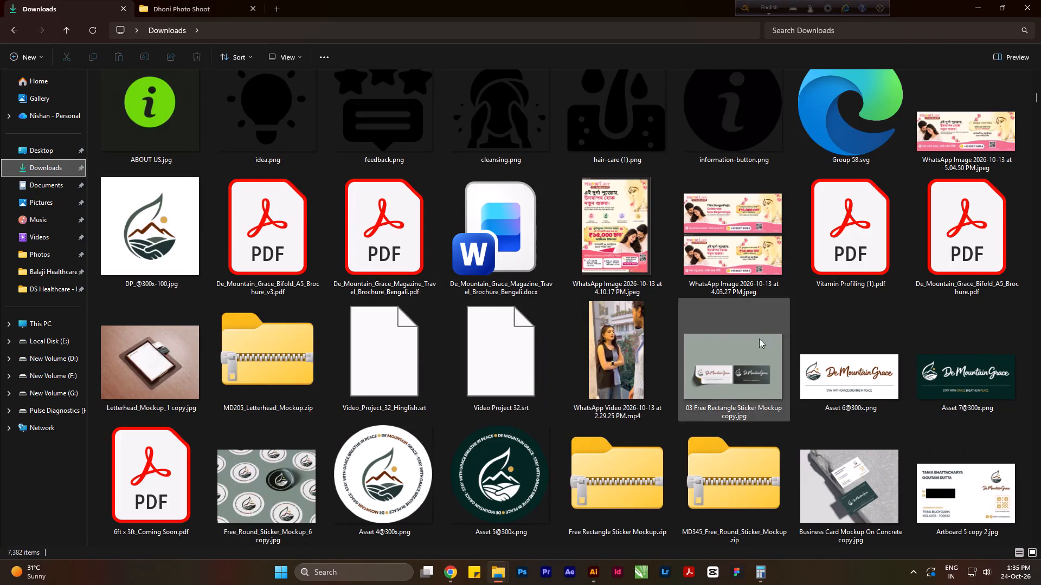
scroll(834, 352, "down", 1)
scroll(208, 362, "down", 2)
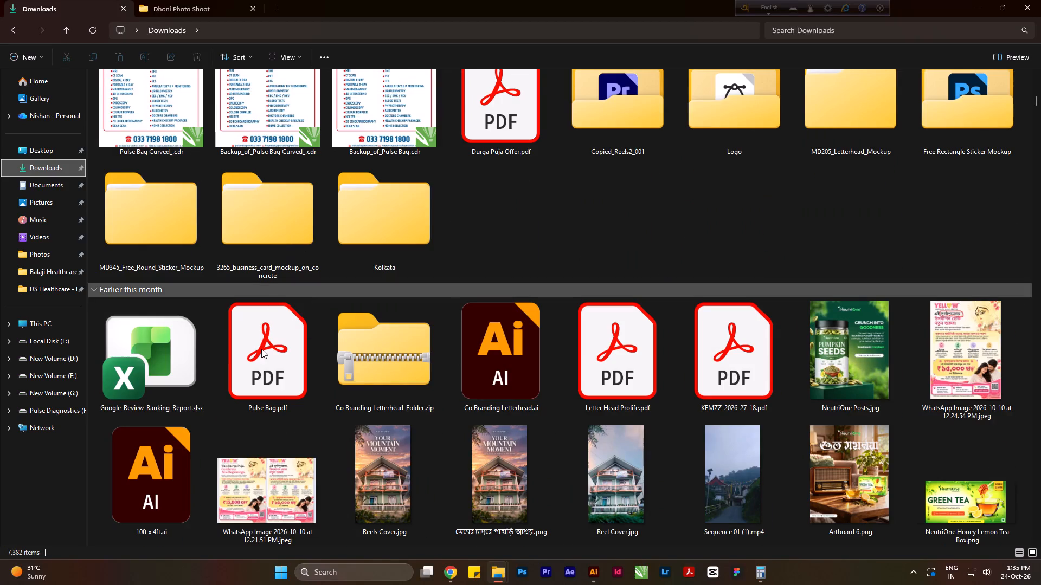
scroll(263, 350, "down", 1)
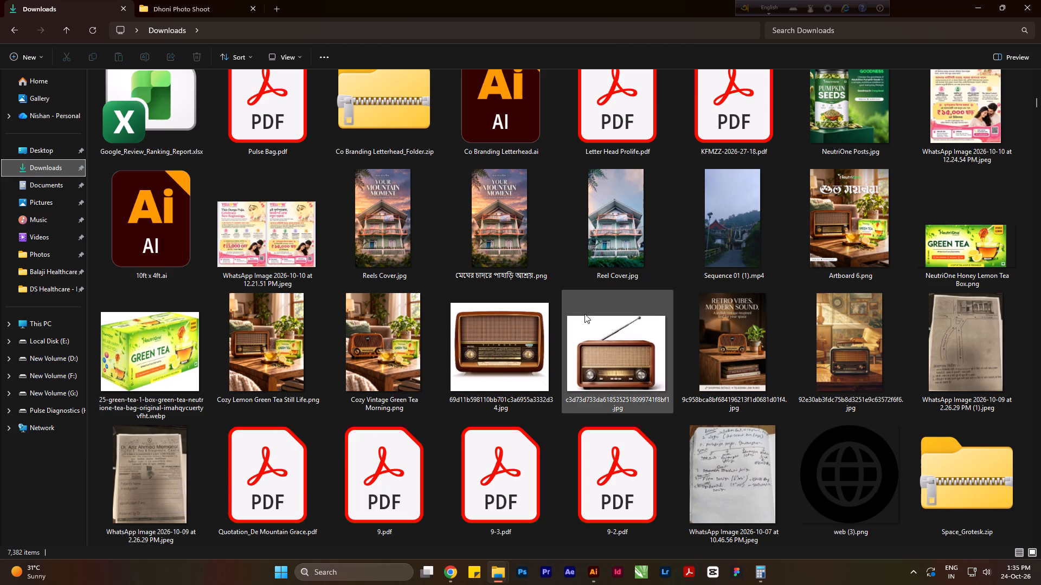
scroll(779, 308, "up", 1)
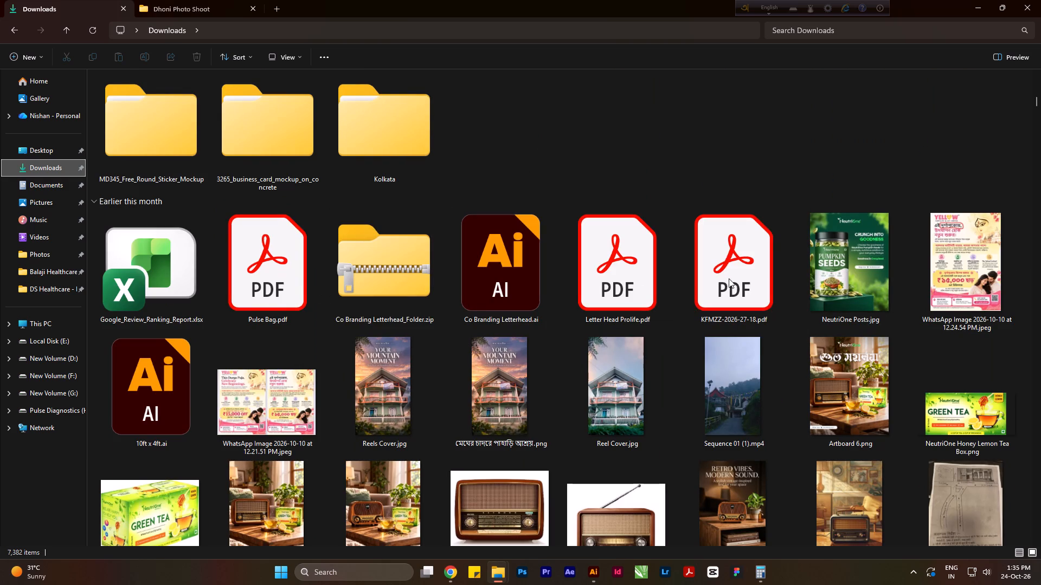
double_click(659, 262)
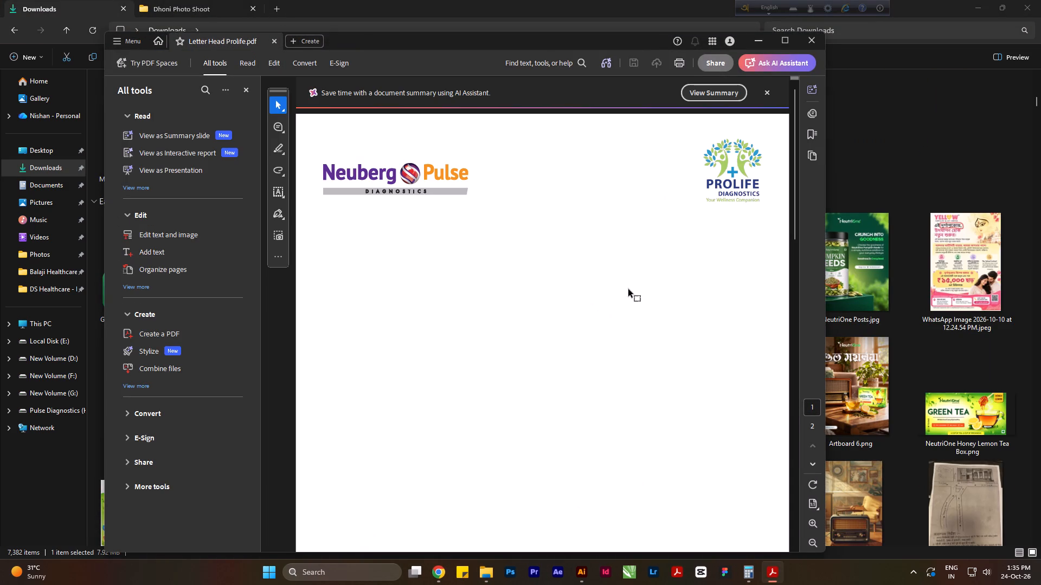
left_click(818, 40)
Examine the rest of the Downloads folder's files from this month and last week for existing material.
scroll(475, 341, "down", 1)
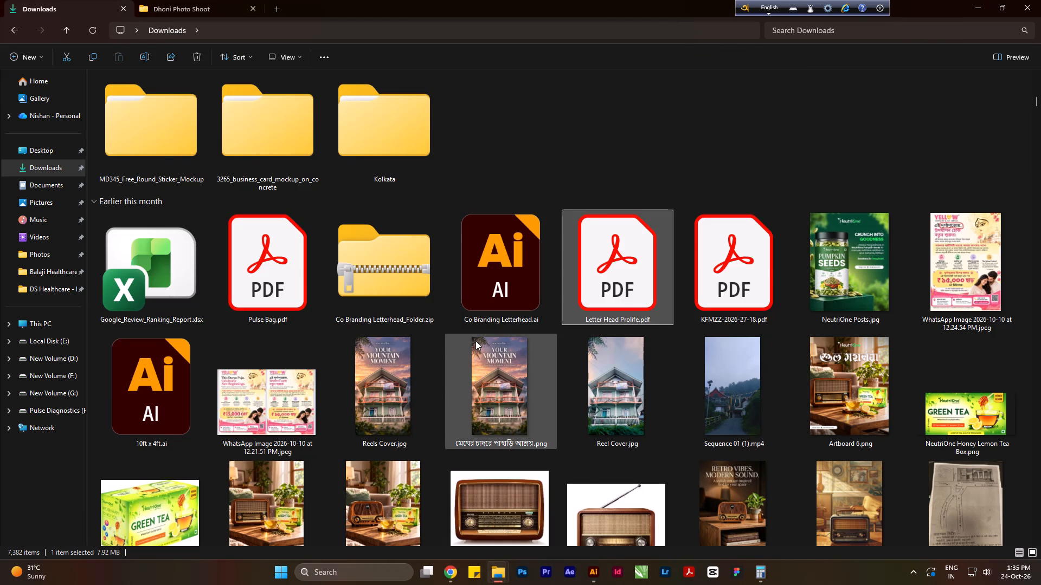
scroll(475, 341, "down", 1)
scroll(475, 341, "up", 1)
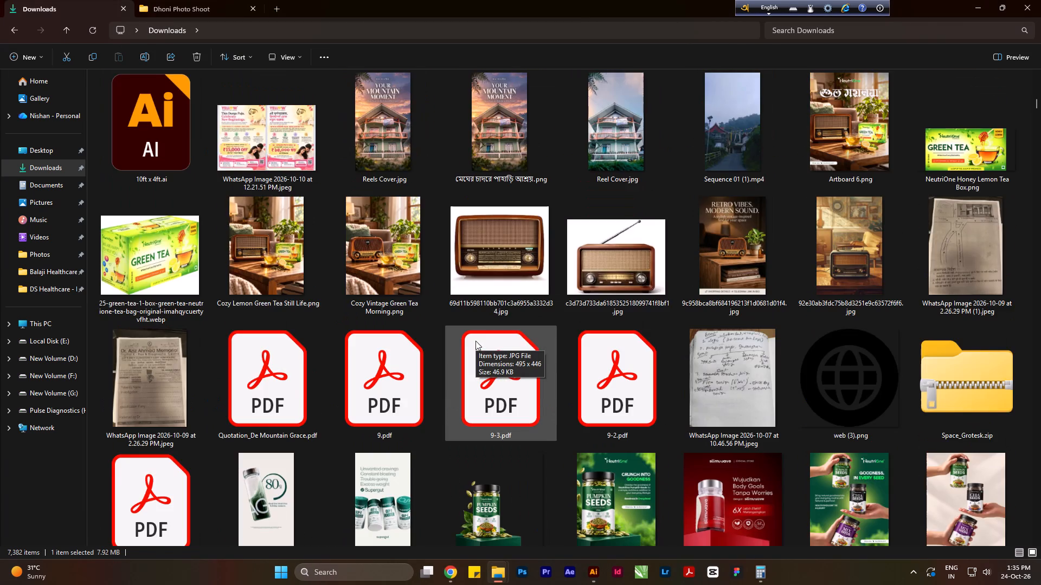
scroll(475, 341, "up", 5)
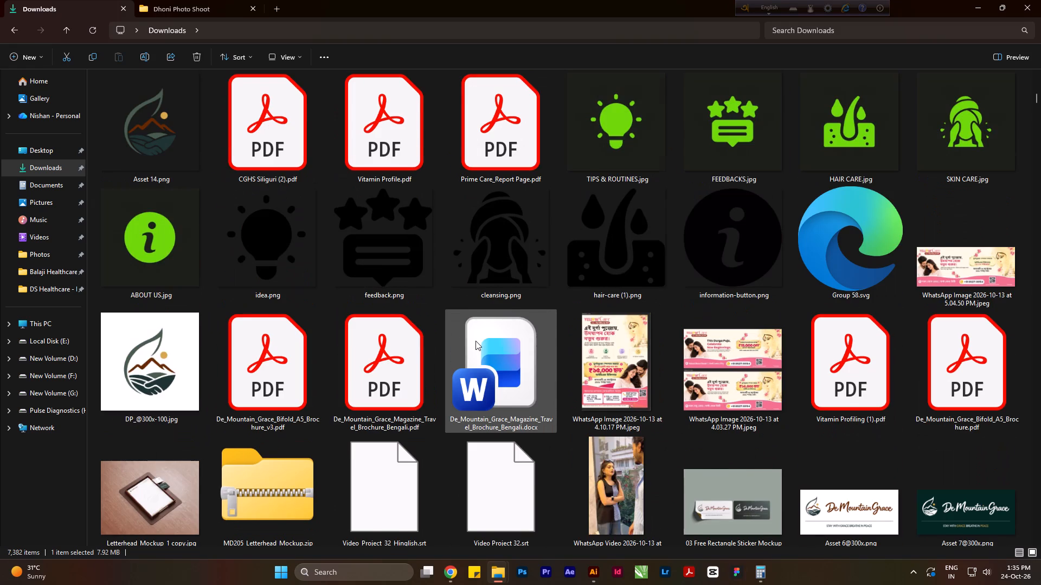
scroll(475, 341, "down", 3)
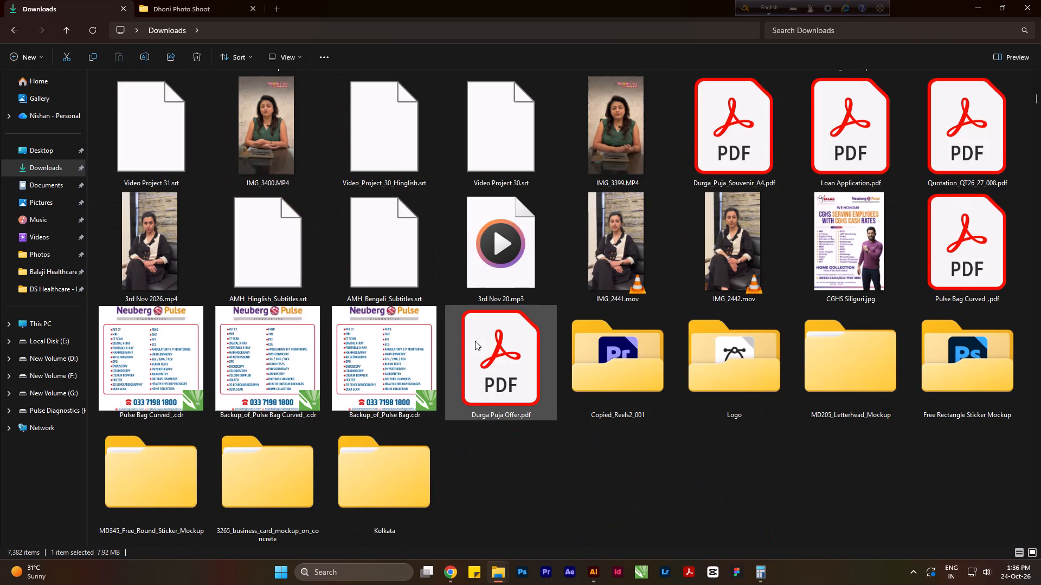
scroll(475, 341, "up", 2)
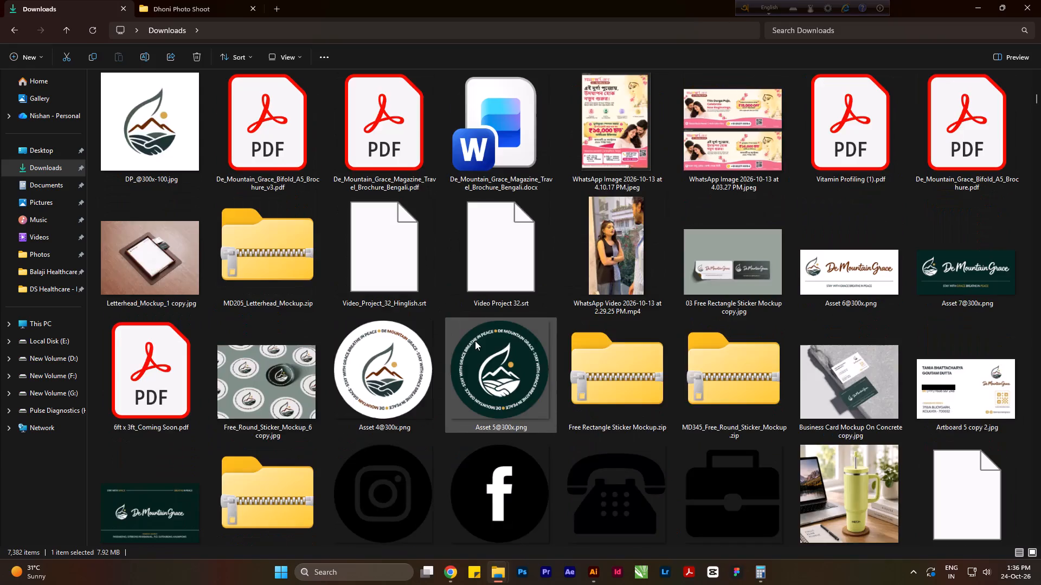
scroll(475, 341, "up", 4)
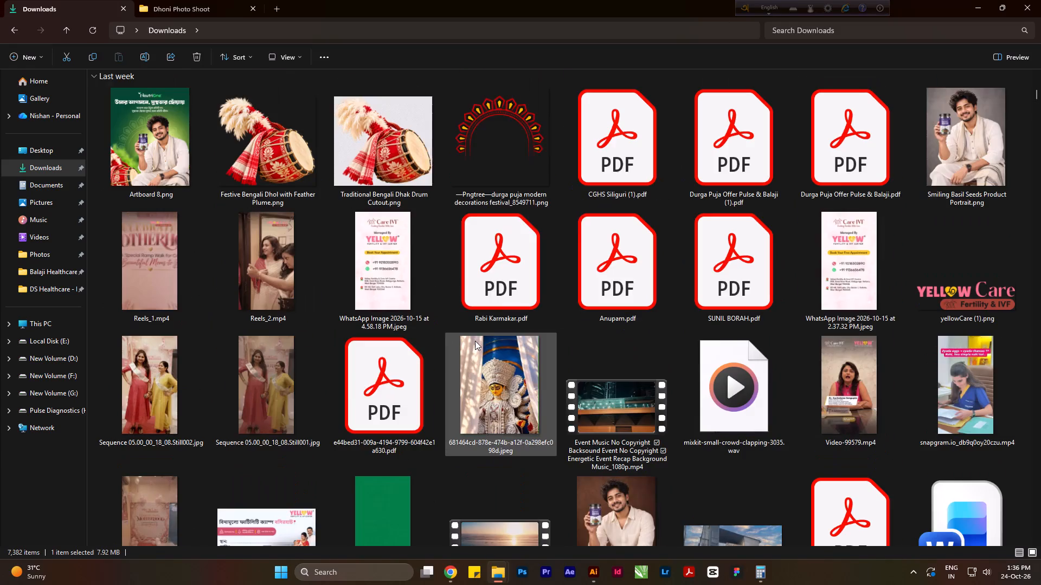
scroll(475, 341, "up", 4)
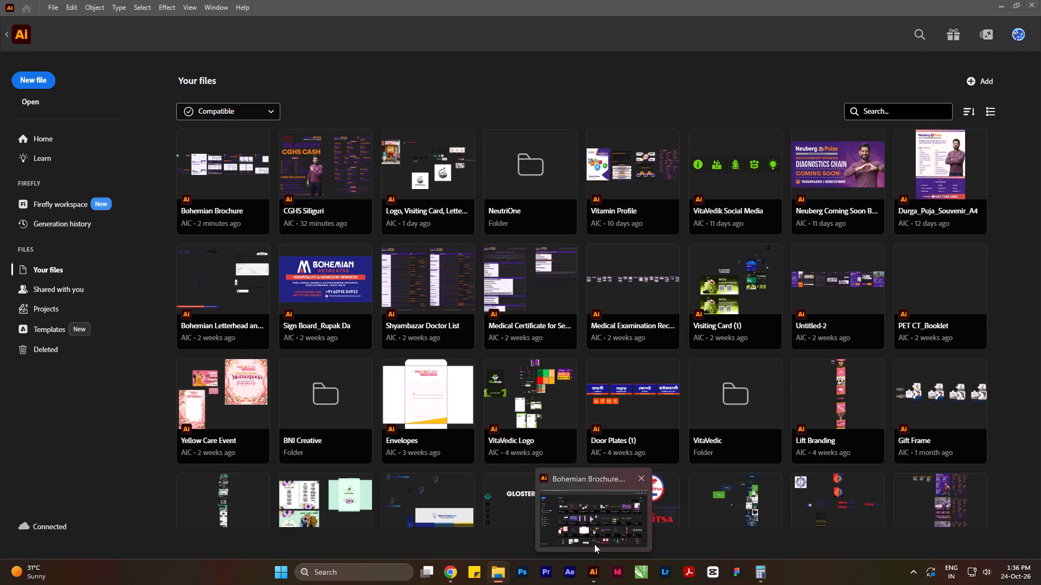
Switch to Illustrator, open the Untitled-2 cloud document to check its artwork, and close it.
left_click(600, 510)
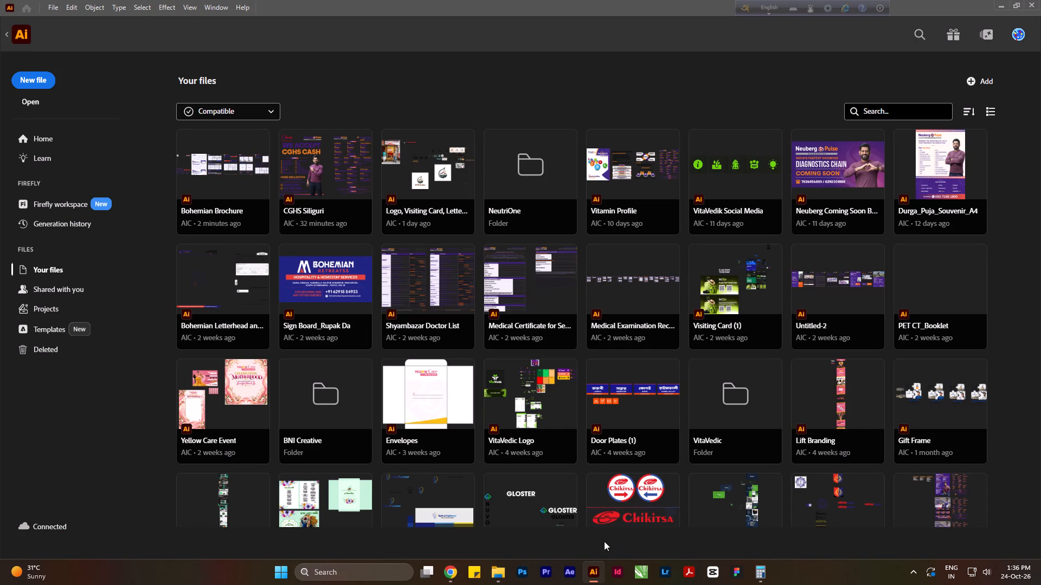
scroll(556, 414, "up", 1)
double_click(851, 274)
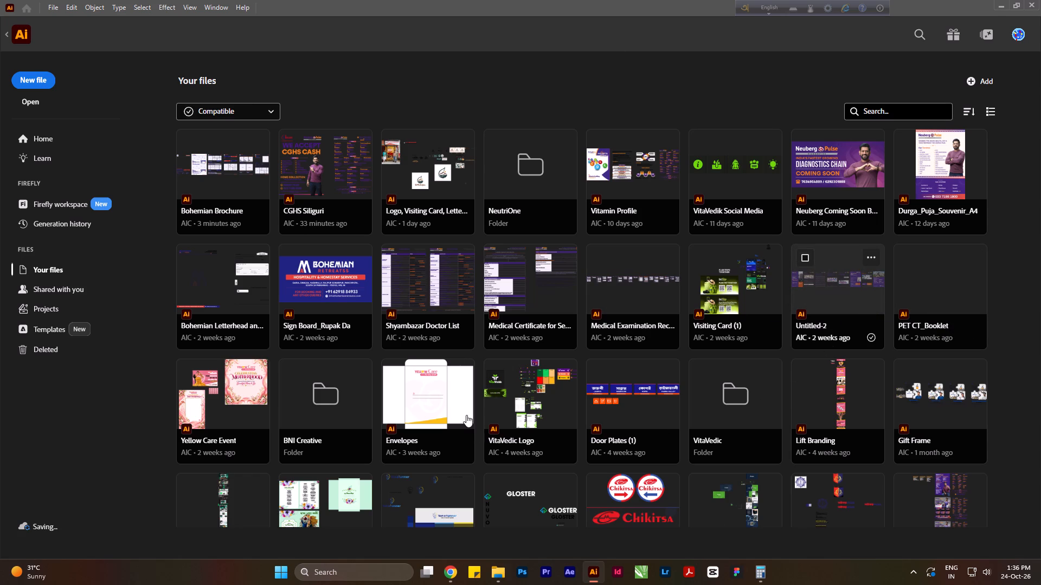
scroll(266, 495, "down", 1)
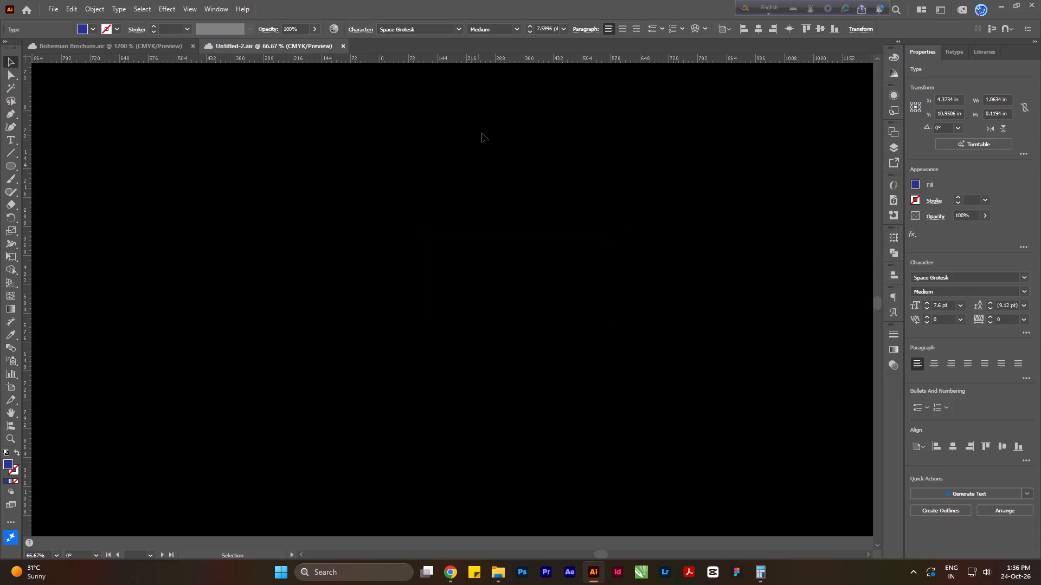
left_click_drag(128, 79, 135, 79)
left_click(343, 46)
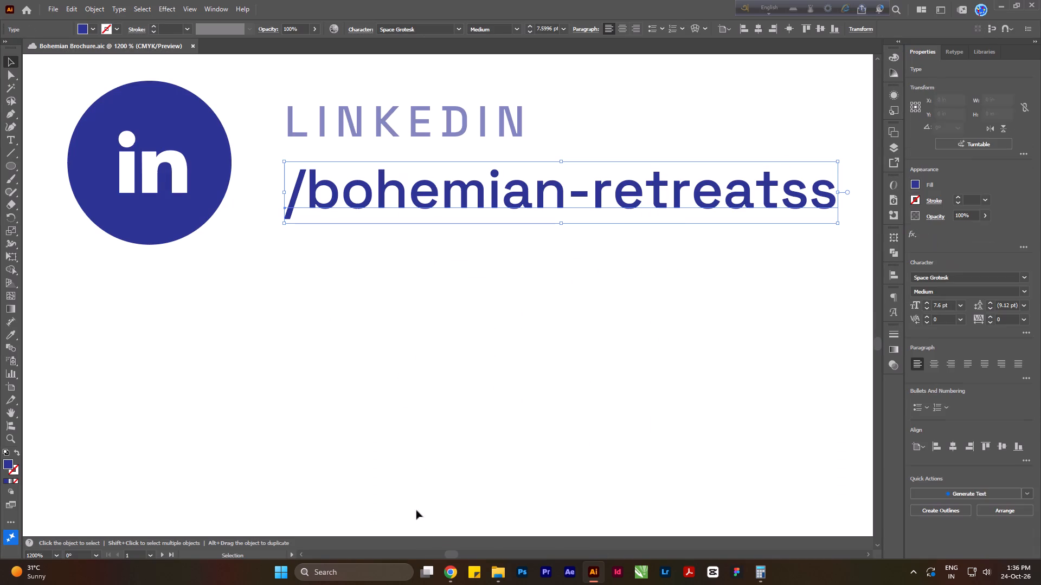
Return to the cloud files overview and look through the saved documents.
left_click(30, 11)
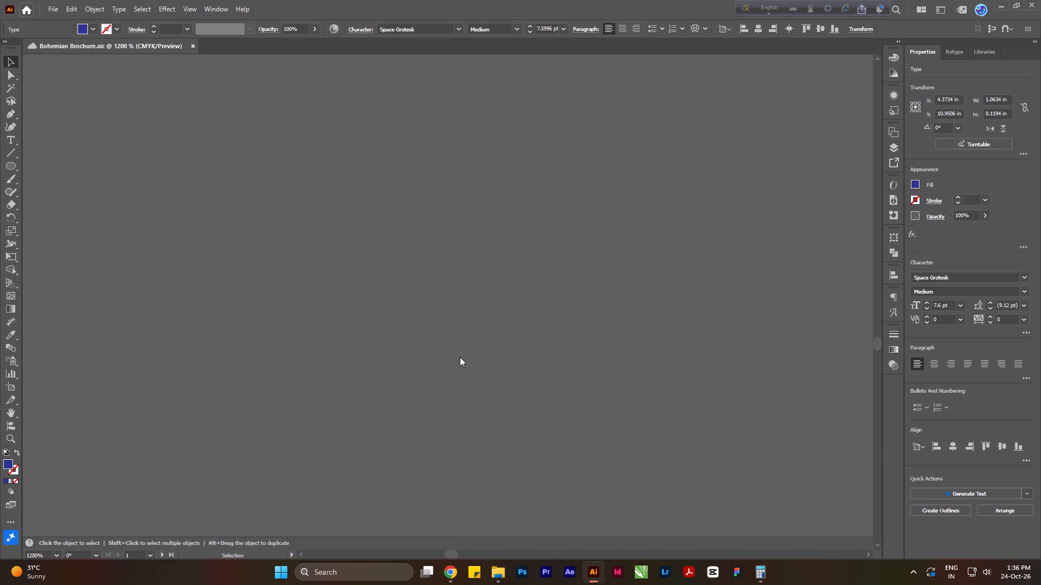
scroll(310, 301, "up", 4)
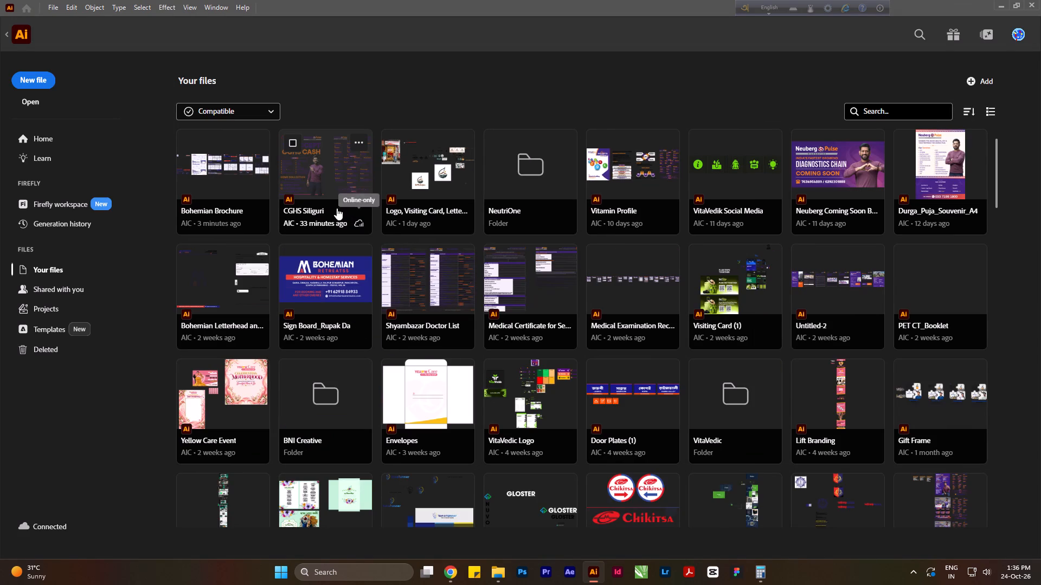
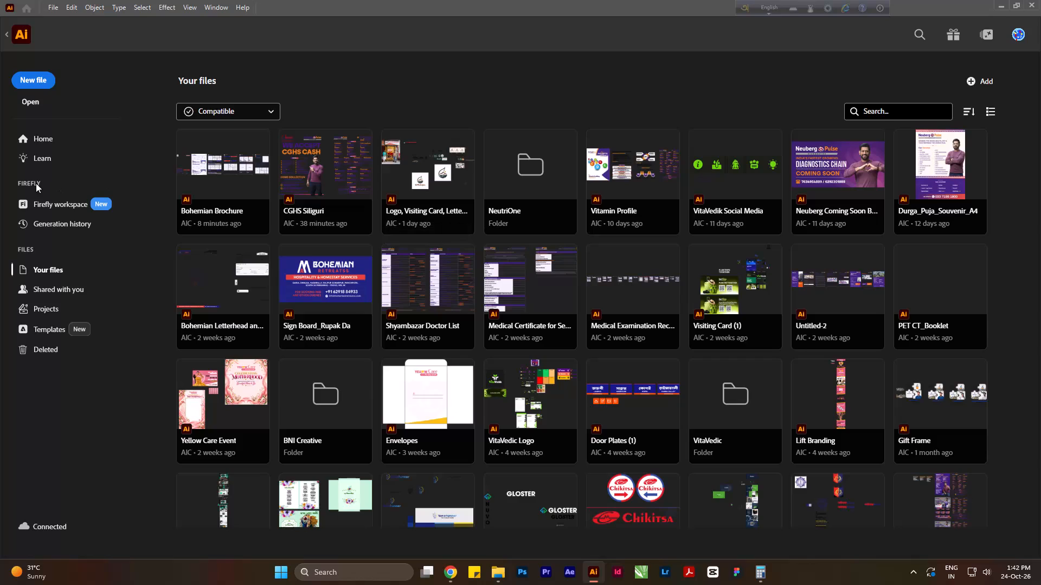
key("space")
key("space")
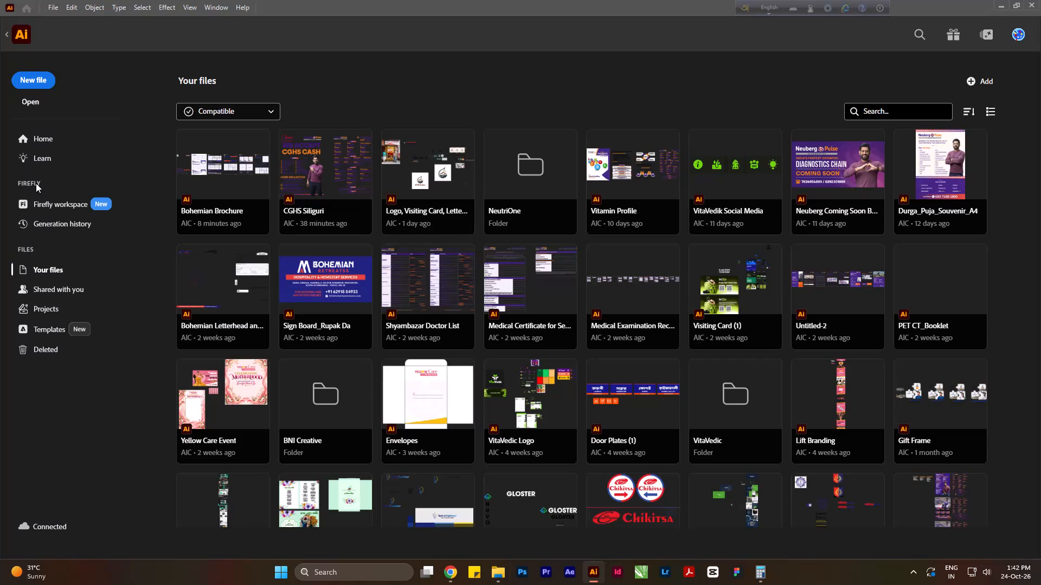